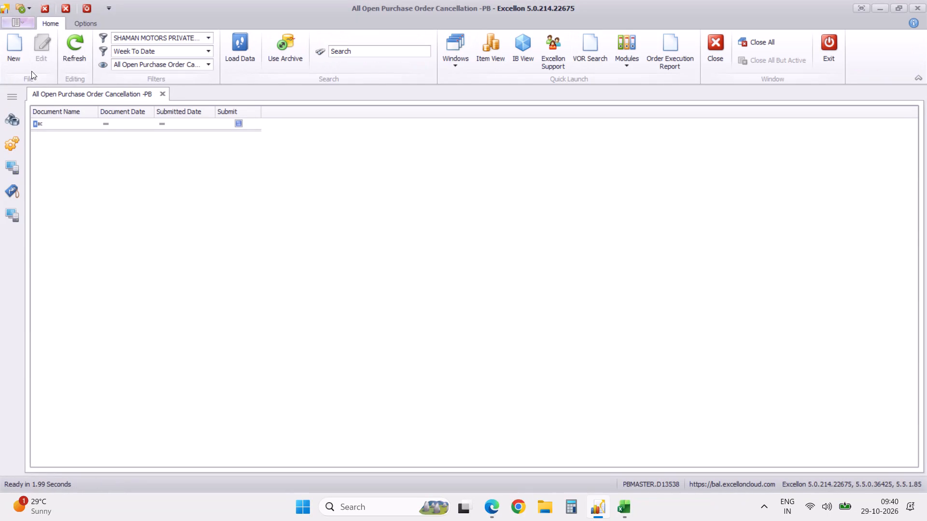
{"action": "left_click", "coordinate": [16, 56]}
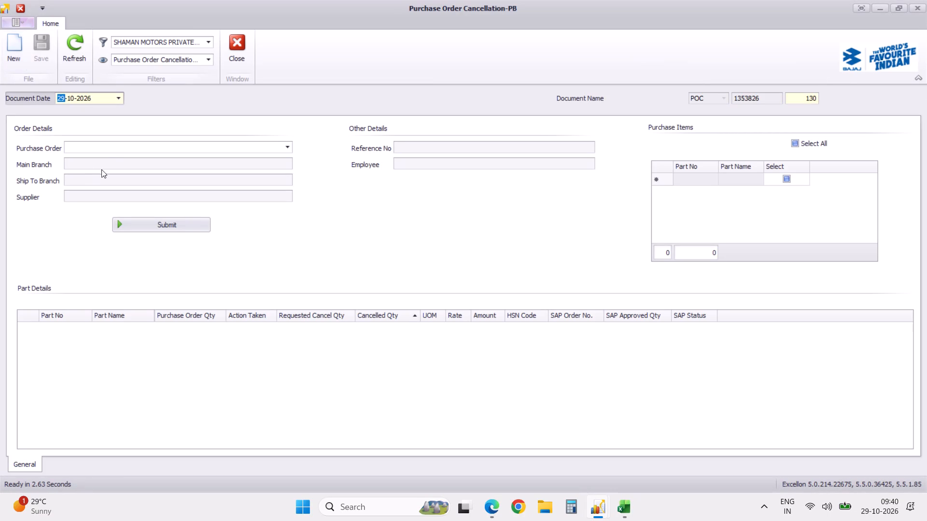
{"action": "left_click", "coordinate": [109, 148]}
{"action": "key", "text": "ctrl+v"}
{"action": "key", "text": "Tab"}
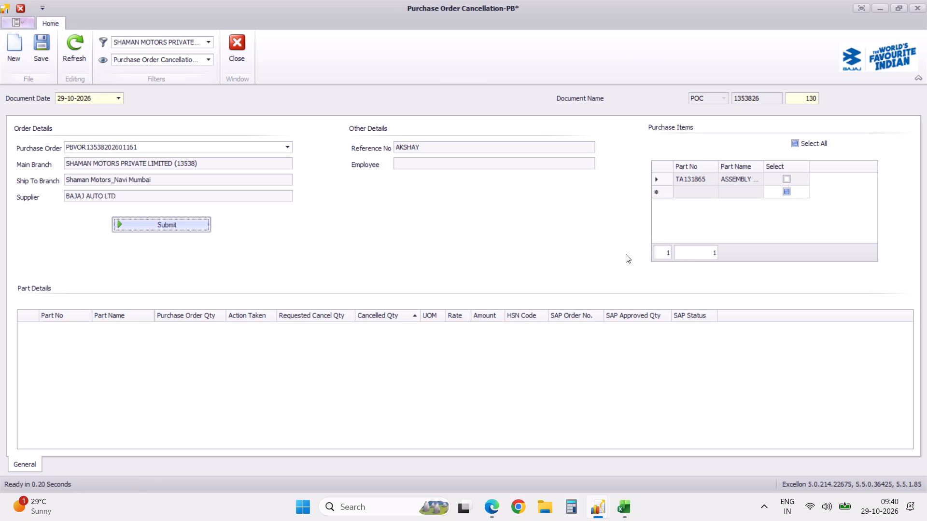
Switch to the Part Purchase Order Statement-29102026 workbook in Excel and review the order's row across the quantity, value, transit and GRN columns.
{"action": "key", "text": "alt+Tab"}
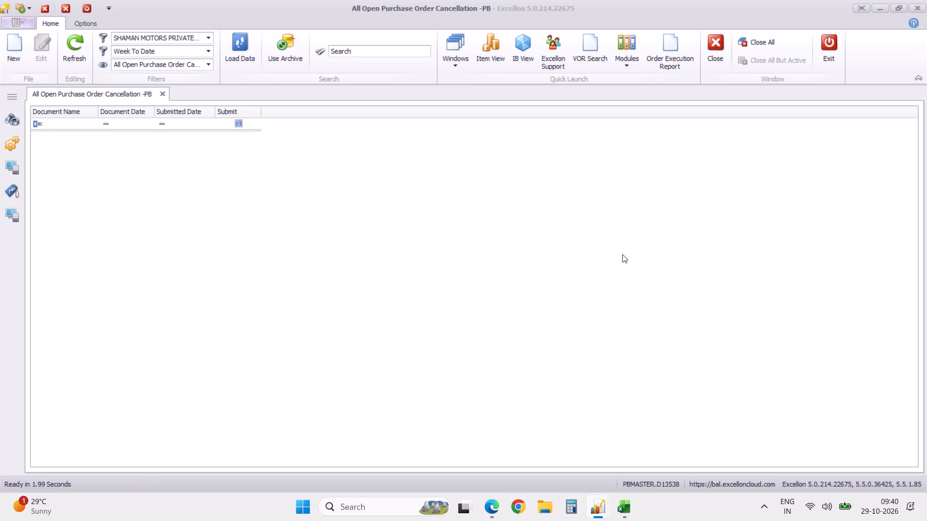
{"action": "key", "text": "alt+Tab"}
{"action": "key", "text": "alt+Tab"}
{"action": "key", "text": "alt+Tab"}
{"action": "key", "text": "alt+Tab"}
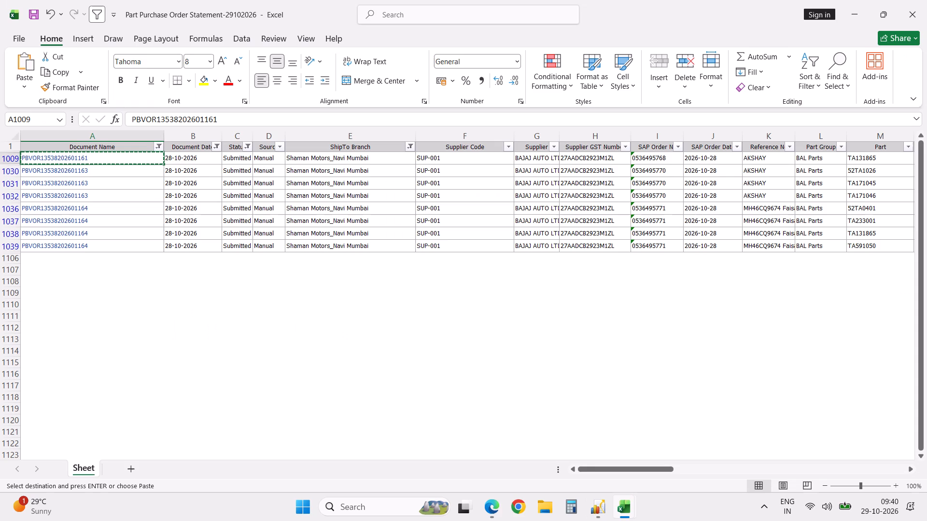
{"action": "key", "text": "Right"}
{"action": "key", "text": "Right"}
{"action": "key", "text": "Right"}
{"action": "key", "text": "Right"}
{"action": "key", "text": "Right"}
{"action": "key", "text": "Right"}
{"action": "key", "text": "Right"}
{"action": "key", "text": "Right"}
{"action": "key", "text": "Right"}
{"action": "key", "text": "Right"}
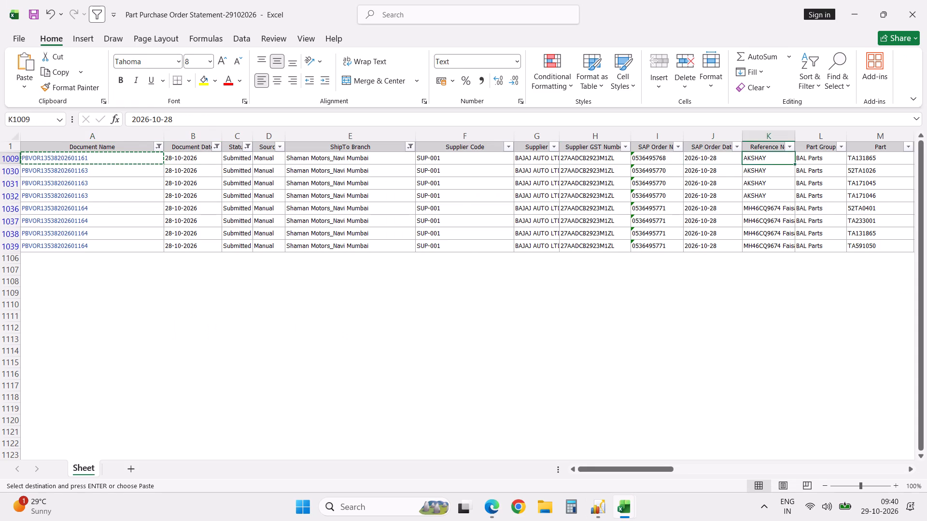
{"action": "key", "text": "Right"}
{"action": "key", "text": "Right"}
{"action": "key", "text": "Right"}
{"action": "key", "text": "Right"}
{"action": "key", "text": "Right"}
{"action": "key", "text": "Right"}
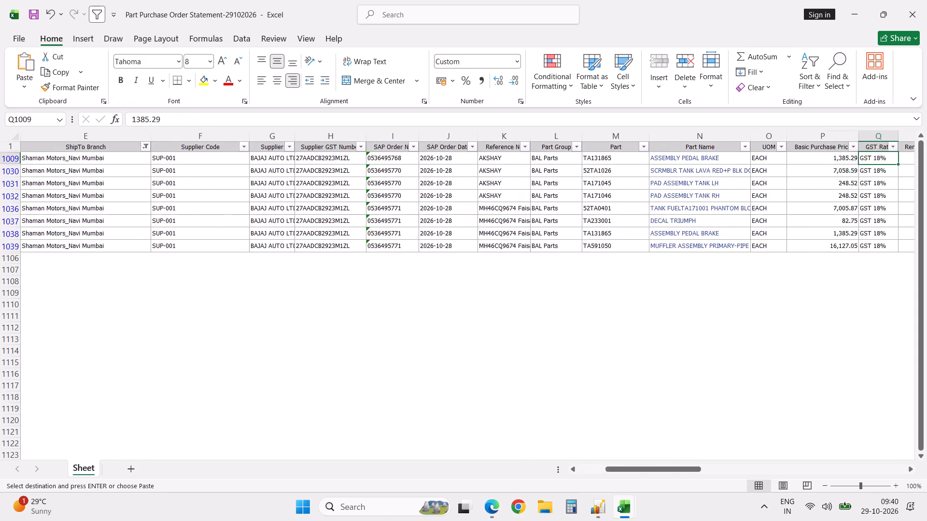
{"action": "key", "text": "Right"}
{"action": "key", "text": "Right"}
{"action": "key", "text": "Right"}
{"action": "key", "text": "Right"}
{"action": "key", "text": "Right"}
{"action": "key", "text": "Right"}
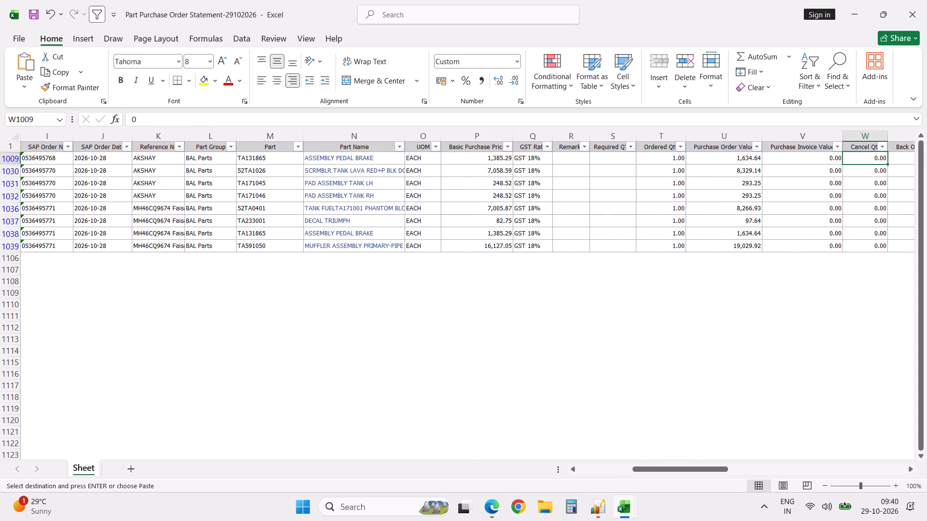
{"action": "key", "text": "Right"}
{"action": "key", "text": "Right"}
{"action": "key", "text": "Right"}
{"action": "key", "text": "Right"}
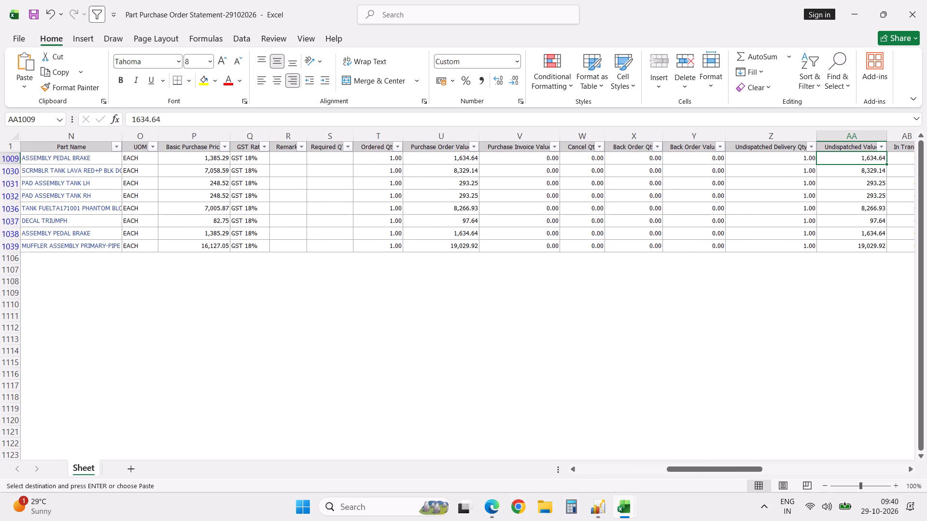
{"action": "key", "text": "Right"}
{"action": "key", "text": "Right"}
{"action": "key", "text": "Right"}
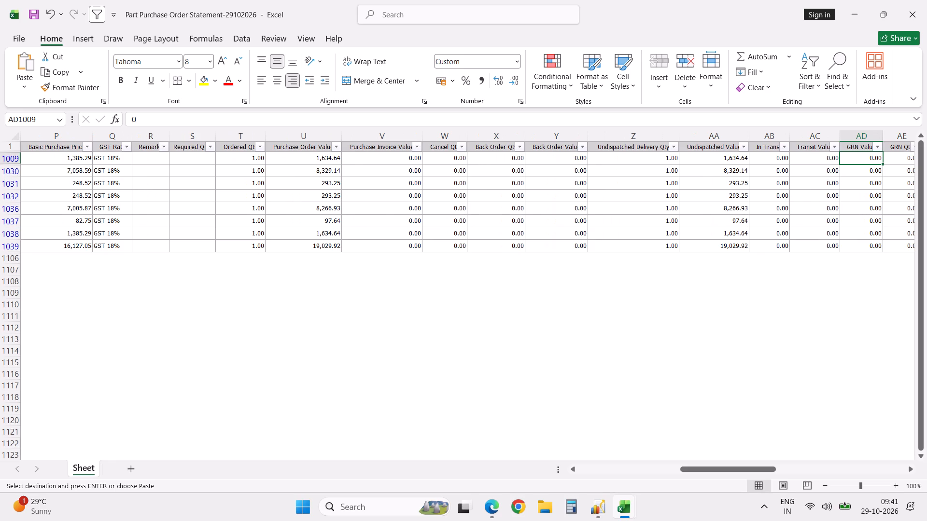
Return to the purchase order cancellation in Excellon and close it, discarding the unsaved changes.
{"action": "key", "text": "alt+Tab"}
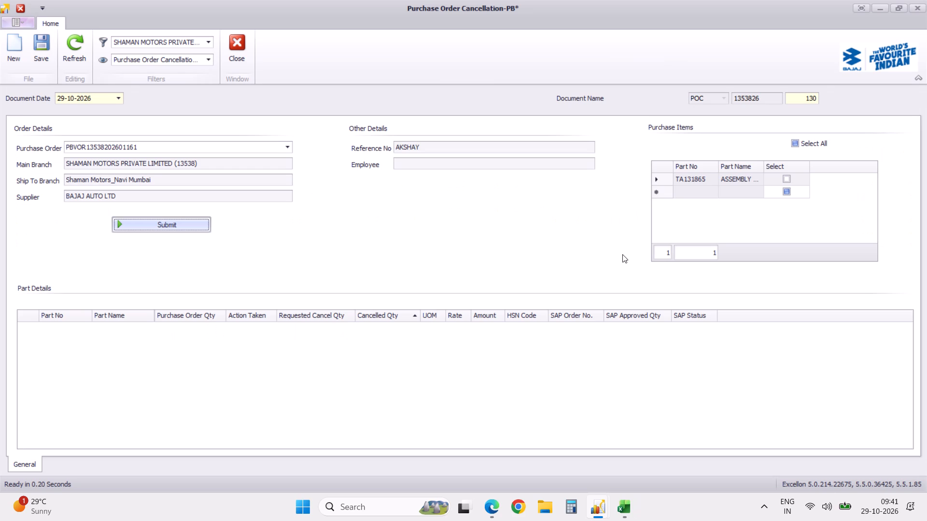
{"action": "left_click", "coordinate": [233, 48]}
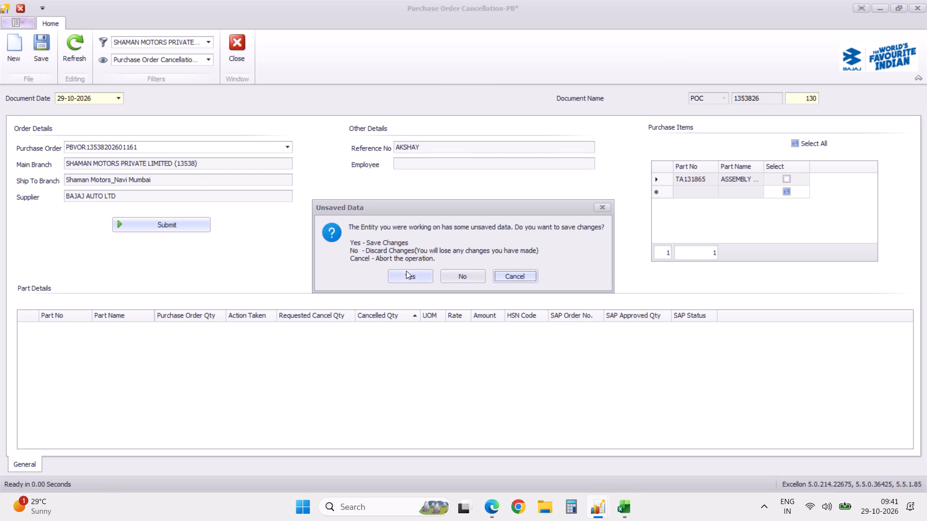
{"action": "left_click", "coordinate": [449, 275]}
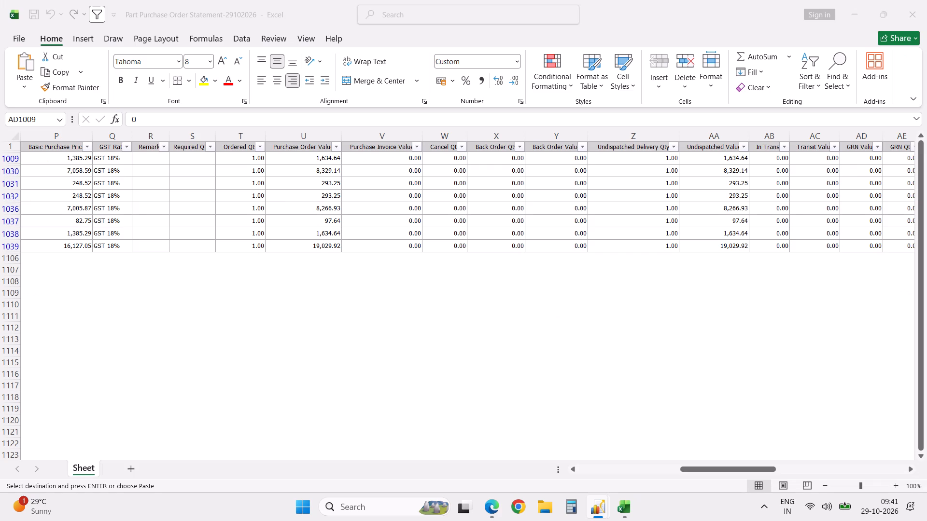
Close the All Open Purchase Order Cancellation list in Excellon and clear the module search text.
{"action": "key", "text": "alt+Tab"}
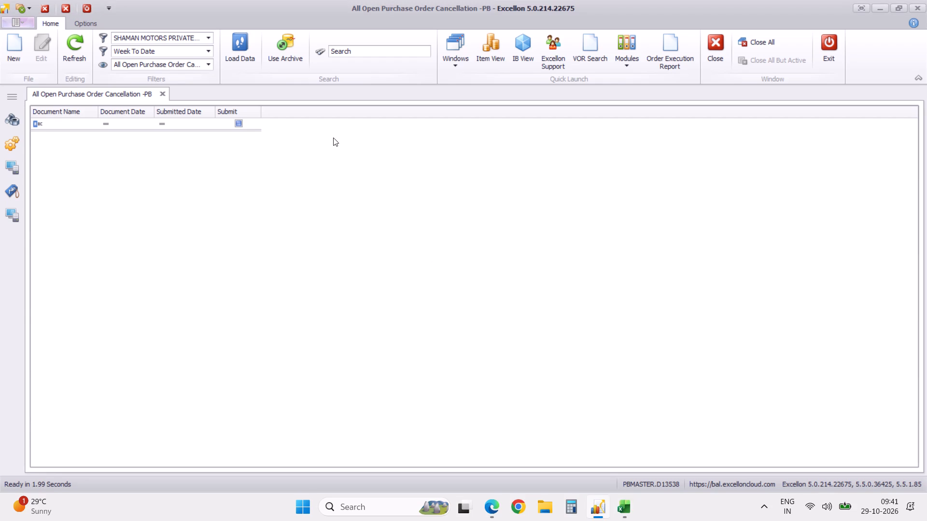
{"action": "left_click", "coordinate": [165, 94]}
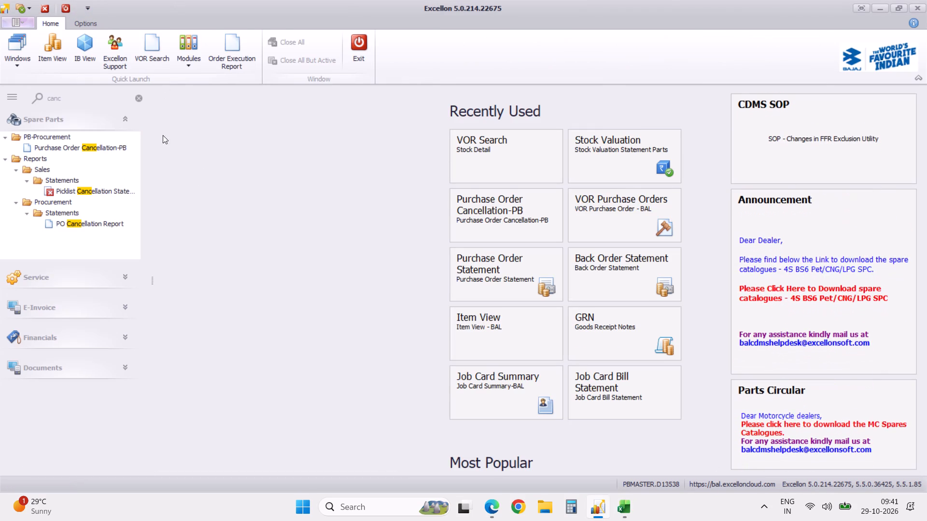
{"action": "left_click", "coordinate": [140, 97]}
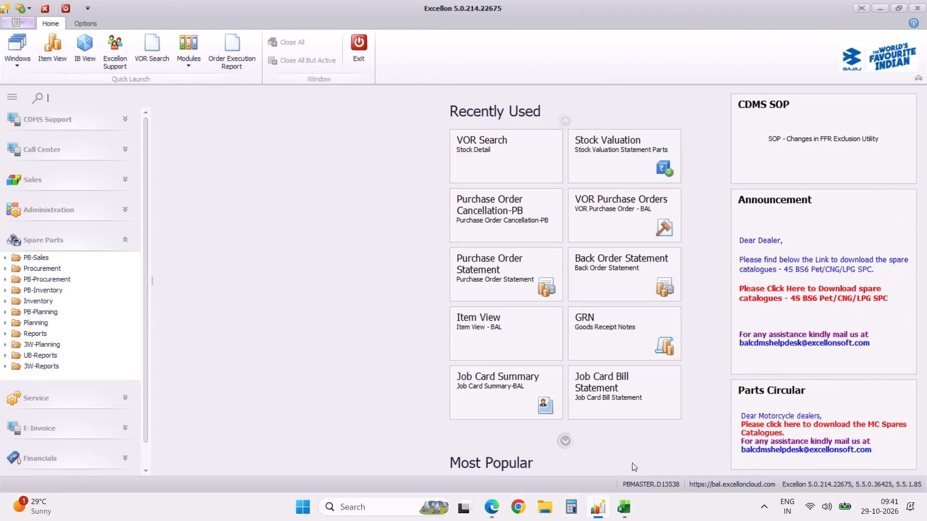
Switch to the Back Order Statement-29102026 workbook in Excel and select cell A15 on Sheet2.
{"action": "left_click", "coordinate": [625, 505]}
{"action": "left_click", "coordinate": [768, 443]}
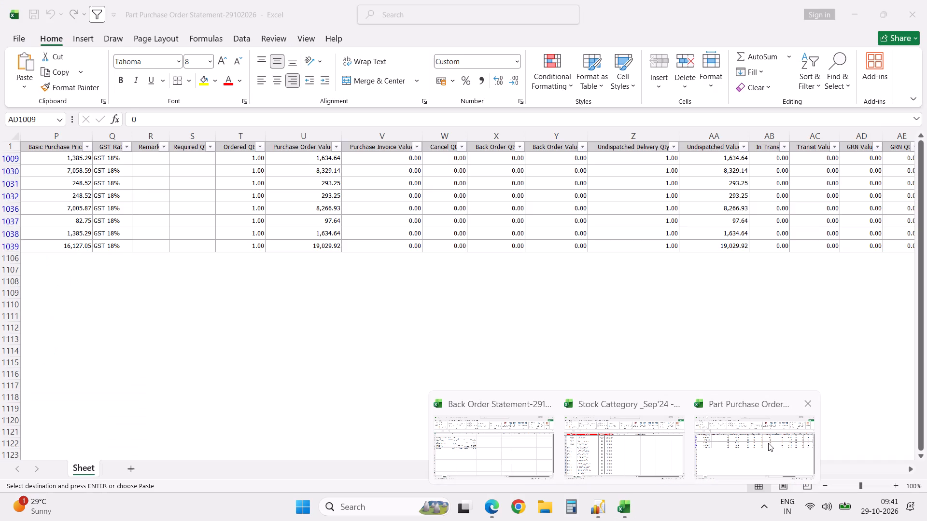
{"action": "left_click", "coordinate": [623, 509]}
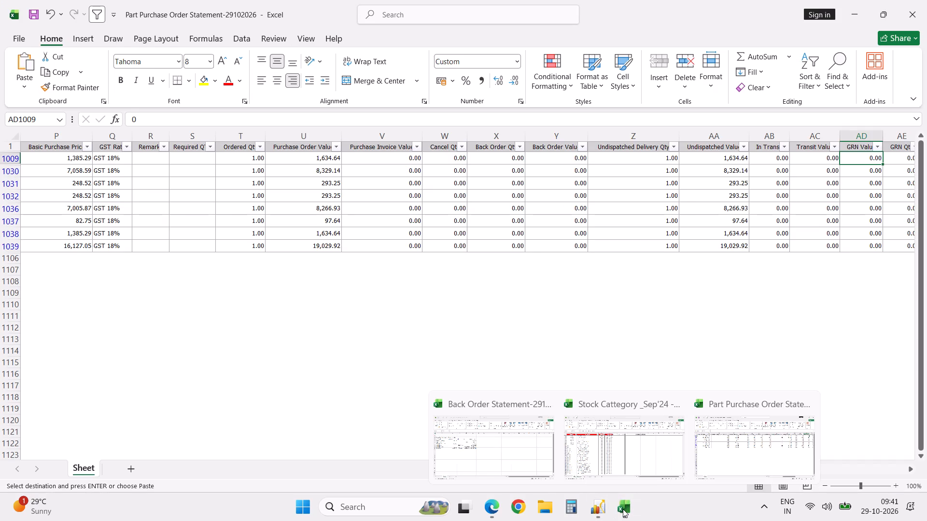
{"action": "left_click", "coordinate": [515, 457]}
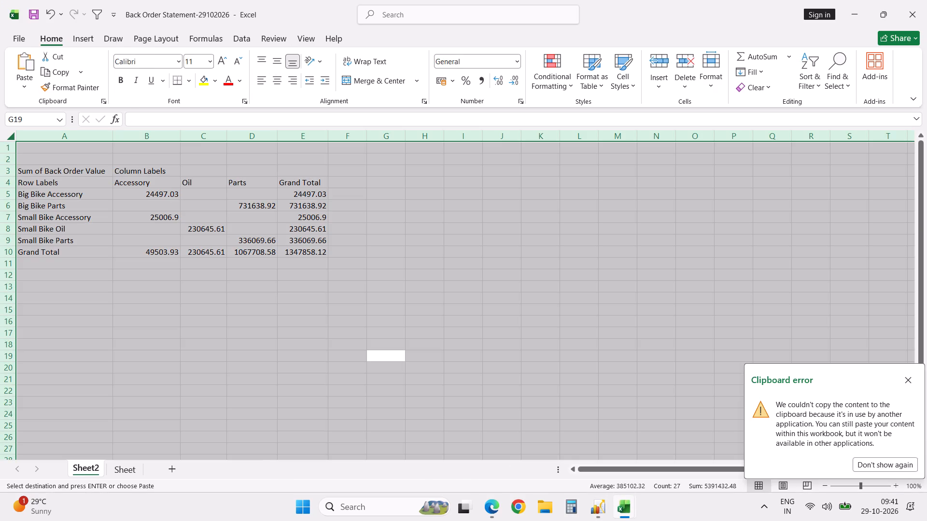
{"action": "left_click", "coordinate": [193, 290]}
{"action": "left_click", "coordinate": [158, 193]}
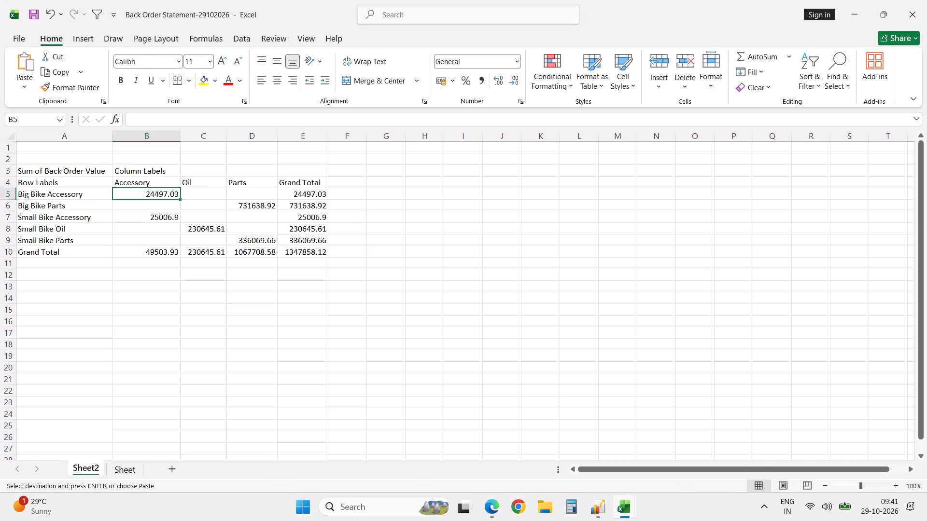
{"action": "left_click", "coordinate": [50, 312]}
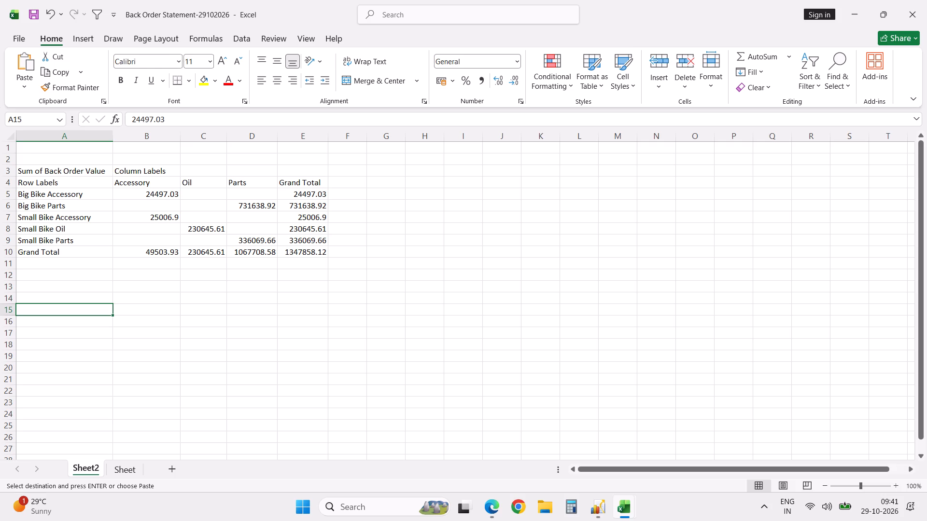
Open the previous day's workbook, Back Order Statement-28102026, from the recent files.
{"action": "key", "text": "alt+f"}
{"action": "key", "text": "o"}
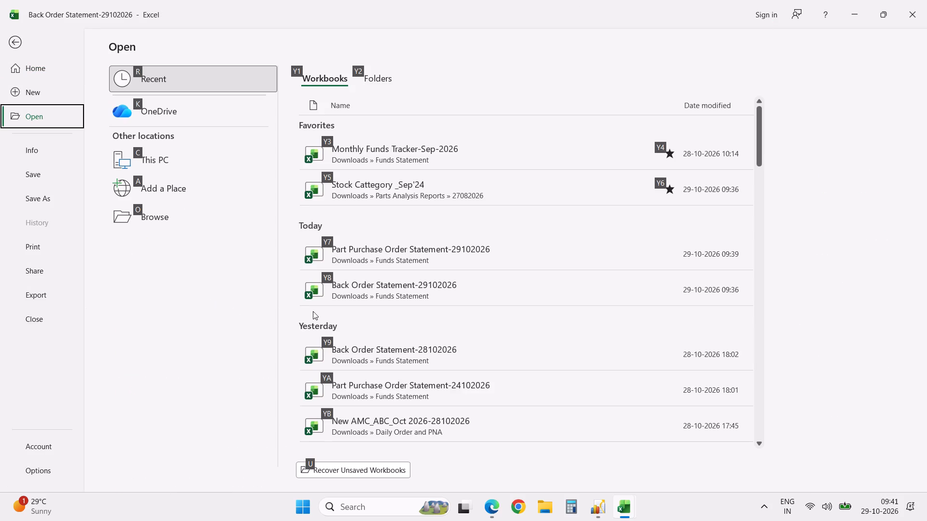
{"action": "left_click", "coordinate": [368, 344]}
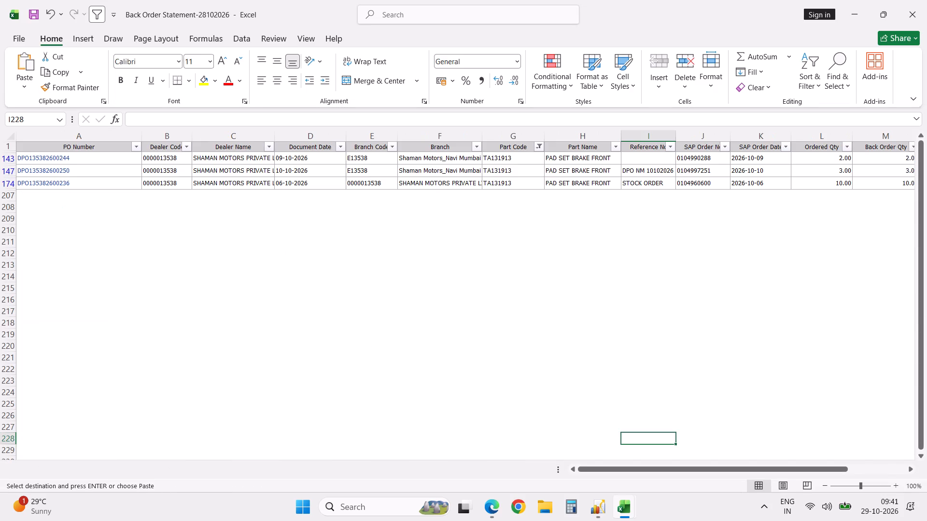
Copy the back order, billing and ordering table A15:E25 from Sheet1 and paste it at A15 in the Back Order Statement-29102026 workbook.
{"action": "left_click", "coordinate": [127, 471]}
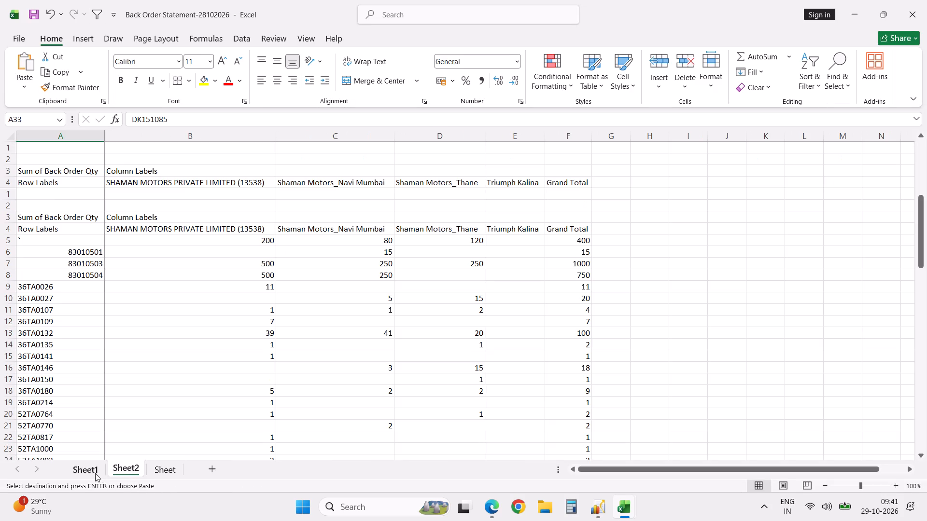
{"action": "left_click", "coordinate": [93, 472]}
{"action": "left_click", "coordinate": [70, 310]}
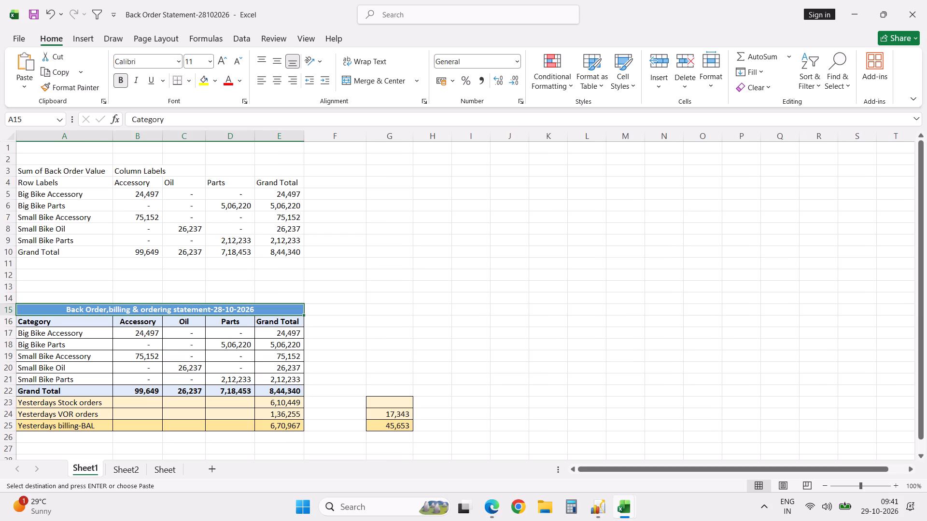
{"action": "key", "text": "shift+Down"}
{"action": "key", "text": "shift+Down"}
{"action": "key", "text": "shift+Down"}
{"action": "key", "text": "shift+Down"}
{"action": "key", "text": "shift+Down"}
{"action": "key", "text": "shift+Down"}
{"action": "key", "text": "shift+Down"}
{"action": "key", "text": "shift+Down"}
{"action": "key", "text": "shift+Down"}
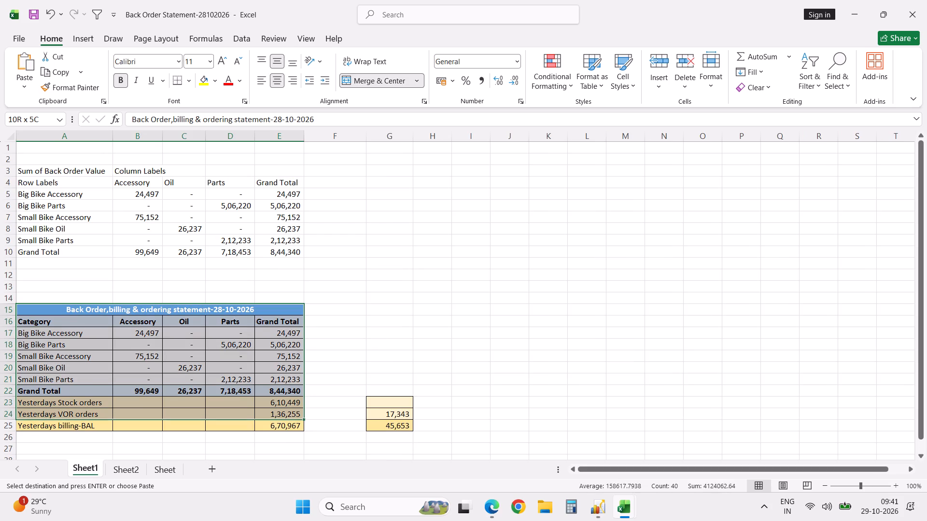
{"action": "key", "text": "shift+Down"}
{"action": "key", "text": "ctrl+c"}
{"action": "key", "text": "alt+Tab"}
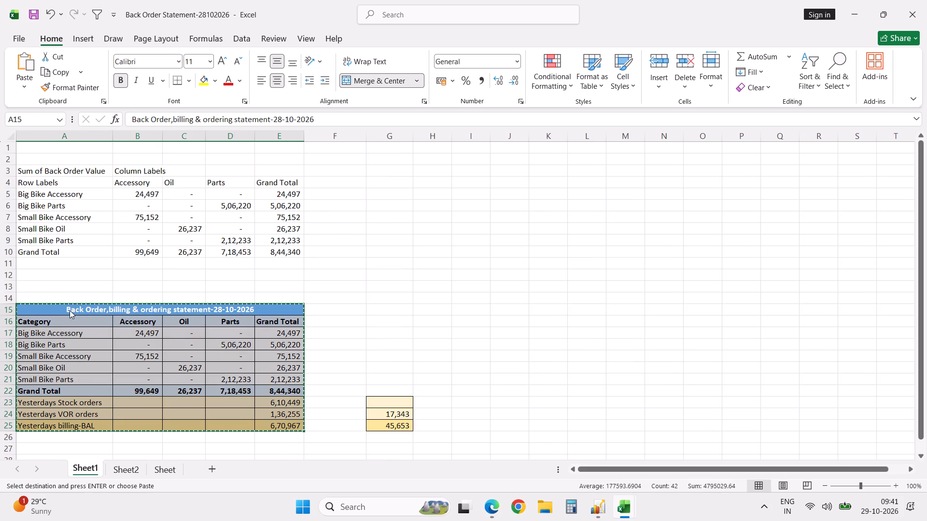
{"action": "key", "text": "ctrl+v"}
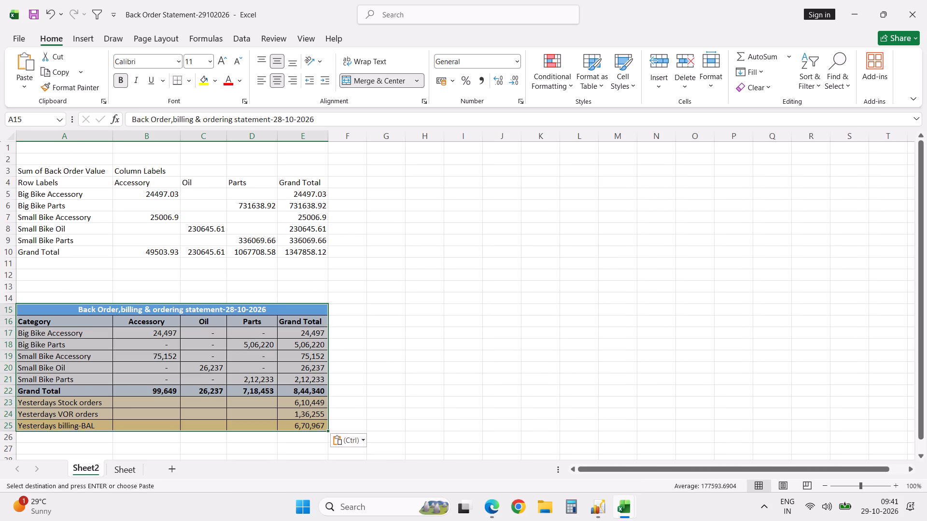
Change the date in the pasted table's title to 29-10-2026.
{"action": "left_click", "coordinate": [250, 310]}
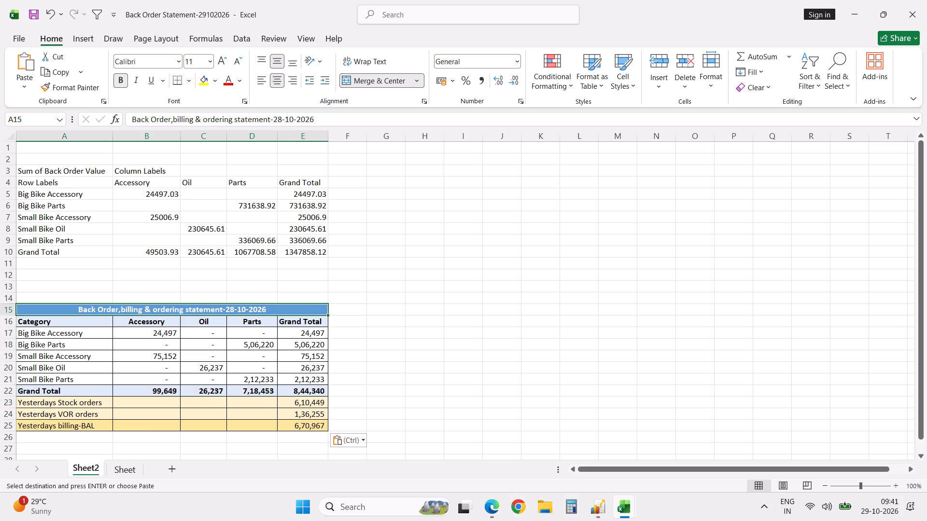
{"action": "left_click", "coordinate": [278, 116]}
{"action": "key", "text": "shift+Right"}
{"action": "key", "text": "9"}
{"action": "key", "text": "Return"}
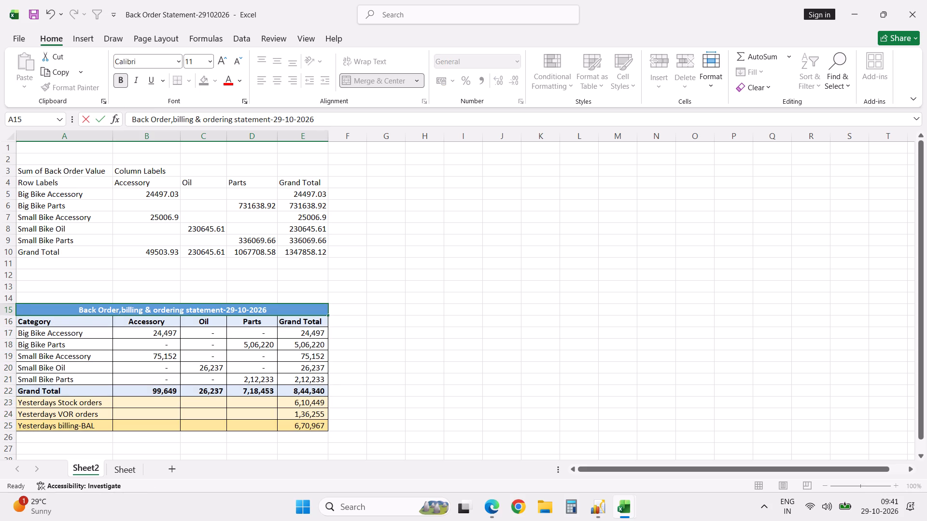
Format the back order values in B5:D9 with thousands separators and no decimals.
{"action": "left_click", "coordinate": [158, 196]}
{"action": "left_click", "coordinate": [259, 242], "text": "shift"}
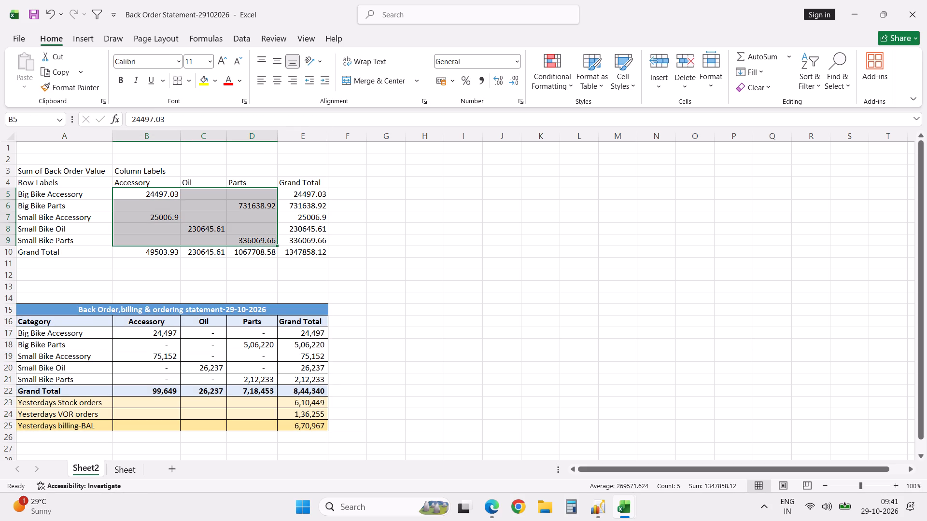
{"action": "left_click", "coordinate": [480, 81]}
{"action": "triple_click", "coordinate": [517, 81]}
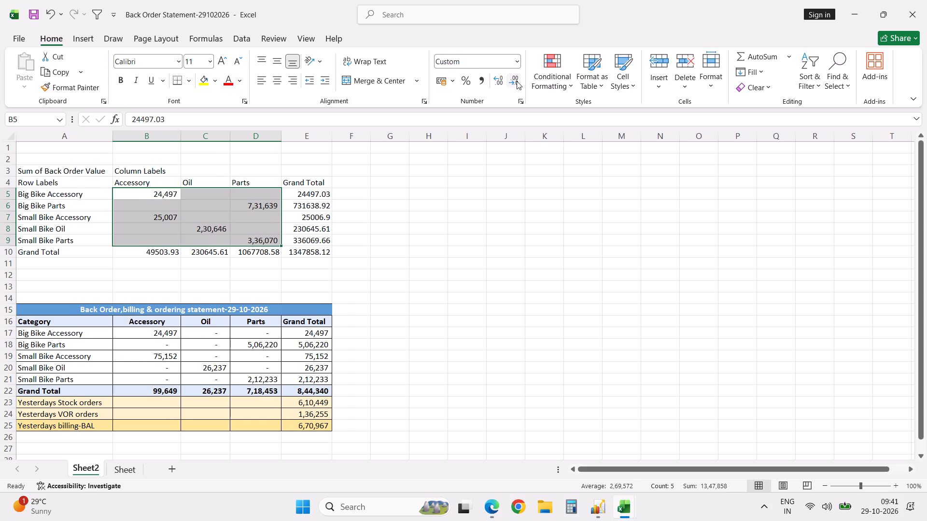
Copy the back order values from B5:D9 and paste them into the statement table starting at B17.
{"action": "key", "text": "ctrl+c"}
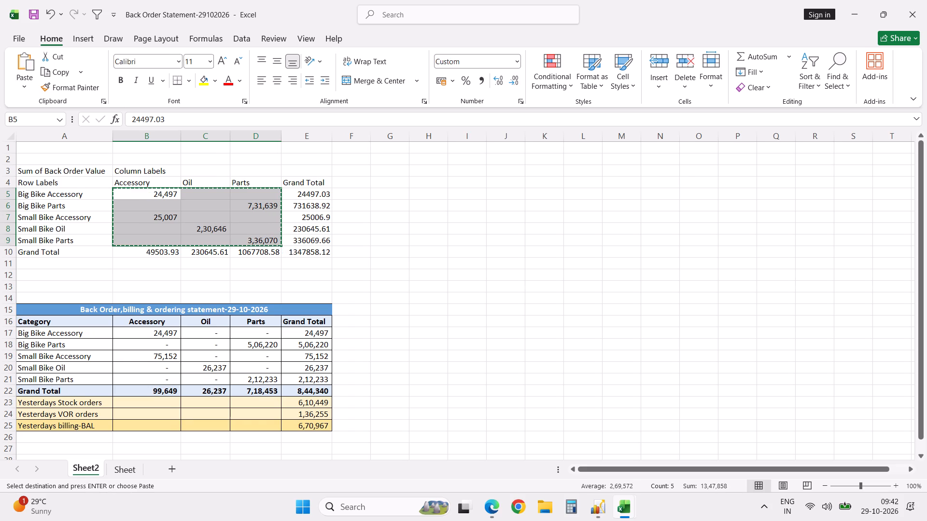
{"action": "left_click", "coordinate": [158, 334]}
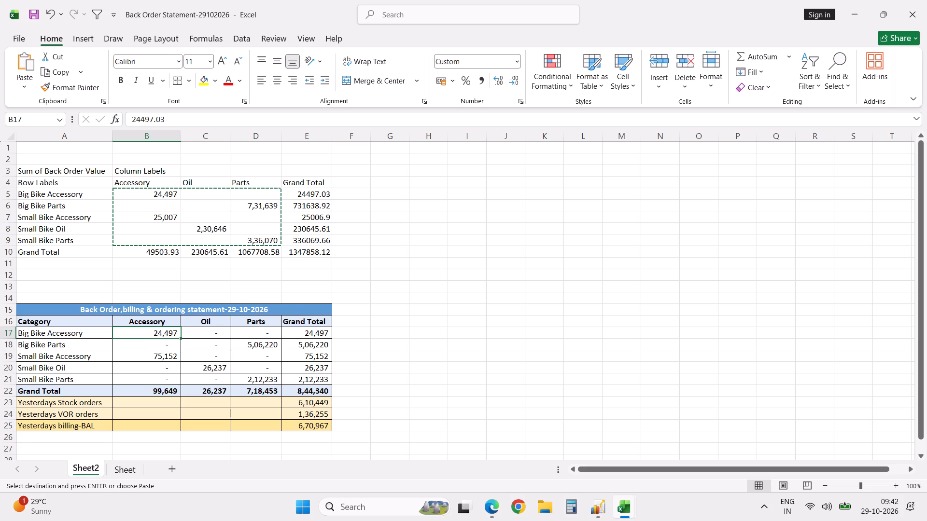
{"action": "right_click", "coordinate": [158, 334]}
{"action": "left_click", "coordinate": [209, 228]}
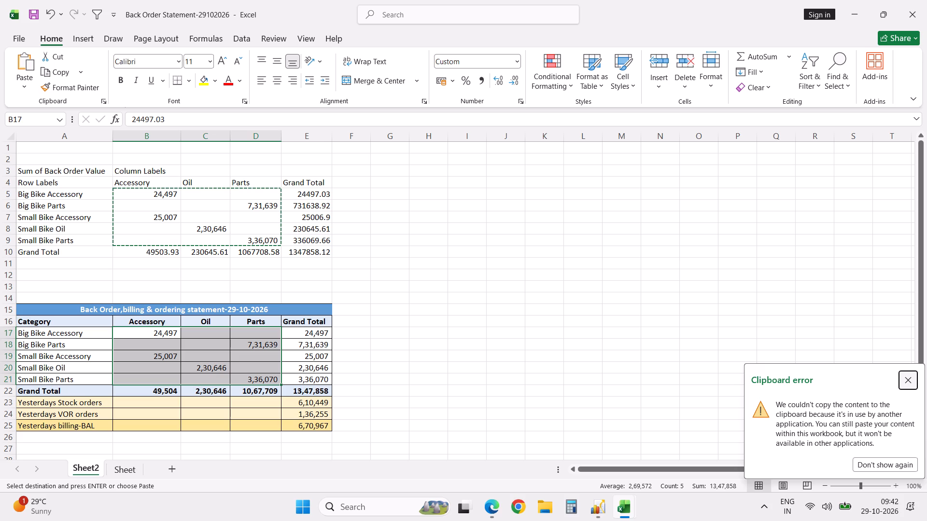
Copy the three yesterday's orders and billing totals from E23:E25 and paste them beside the table at G23.
{"action": "left_click", "coordinate": [303, 403]}
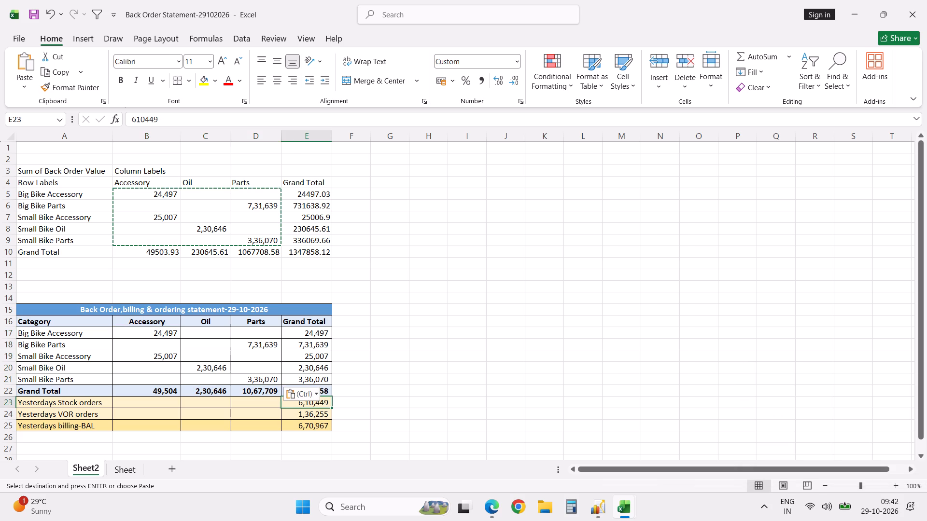
{"action": "key", "text": "shift+Down"}
{"action": "key", "text": "shift+Down"}
{"action": "key", "text": "ctrl+c"}
{"action": "key", "text": "Right"}
{"action": "key", "text": "Right"}
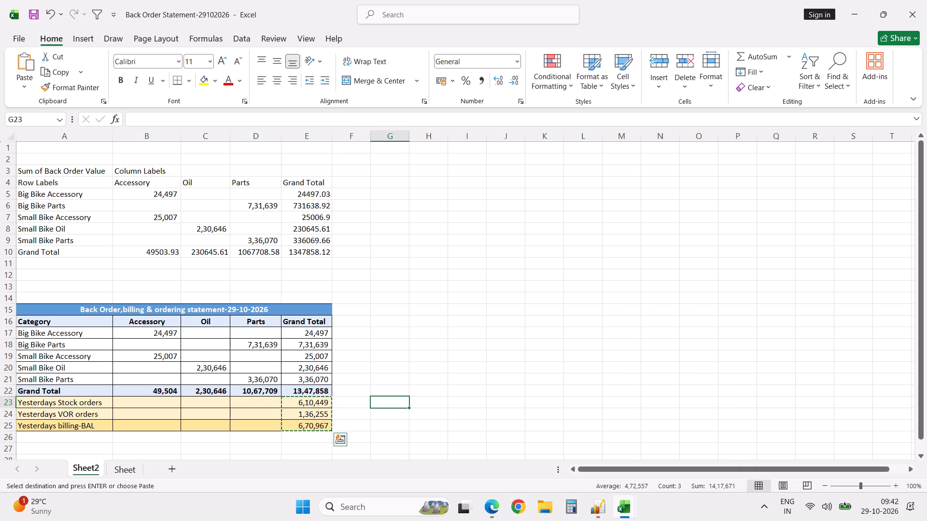
{"action": "key", "text": "Return"}
Clear the Yesterdays Stock orders, VOR orders and billing-BAL totals from E23:E25 of the statement table.
{"action": "left_click", "coordinate": [303, 403]}
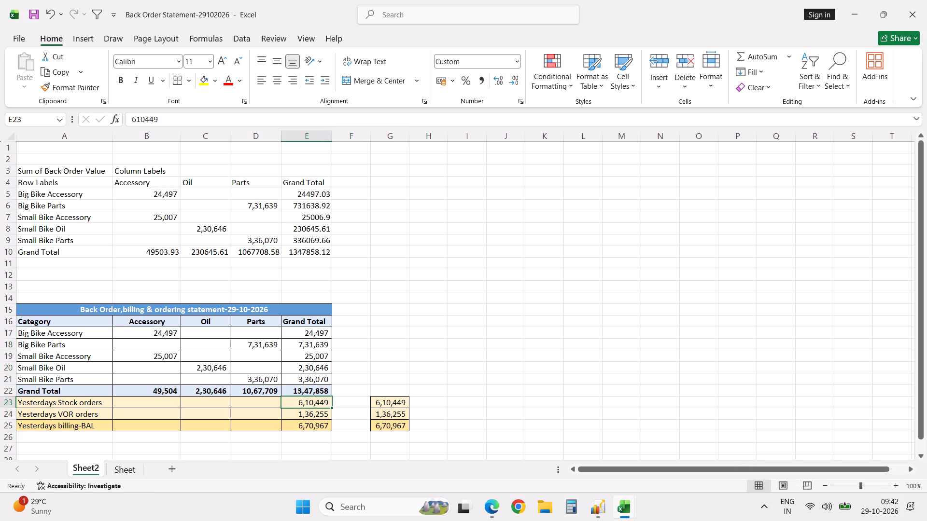
{"action": "key", "text": "shift+Down"}
{"action": "key", "text": "shift+Down"}
{"action": "key", "text": "Delete"}
{"action": "left_click", "coordinate": [303, 403]}
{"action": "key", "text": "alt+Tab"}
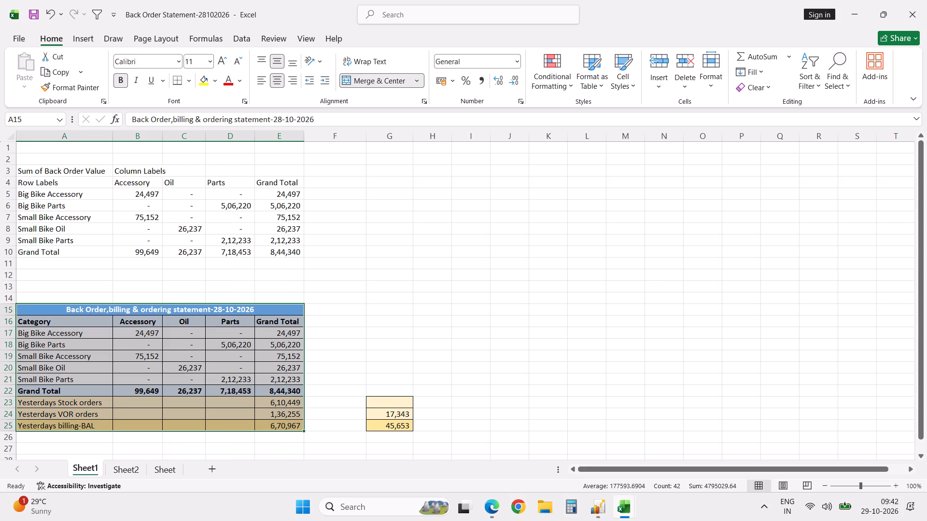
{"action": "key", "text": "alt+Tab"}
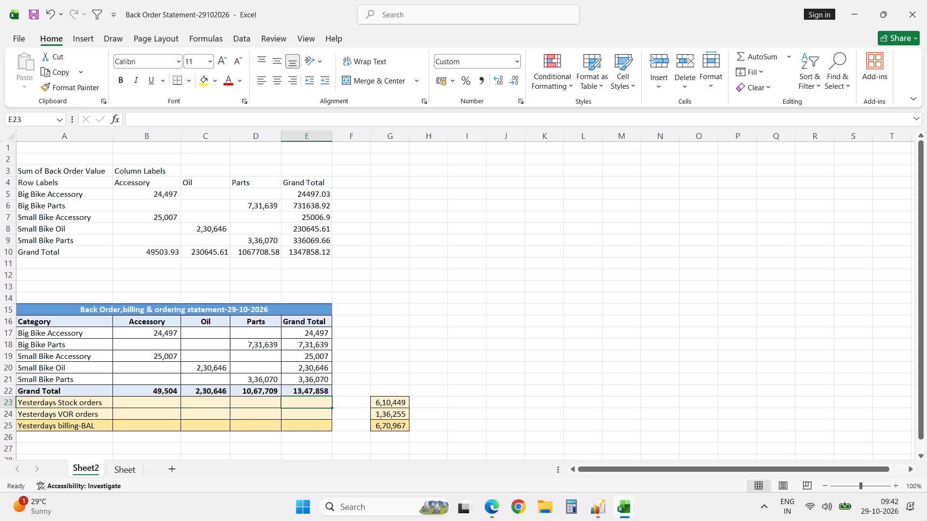
Narrow column B slightly and save the Back Order Statement-29102026 workbook.
{"action": "left_click_drag", "start_coordinate": [180, 136], "coordinate": [170, 139]}
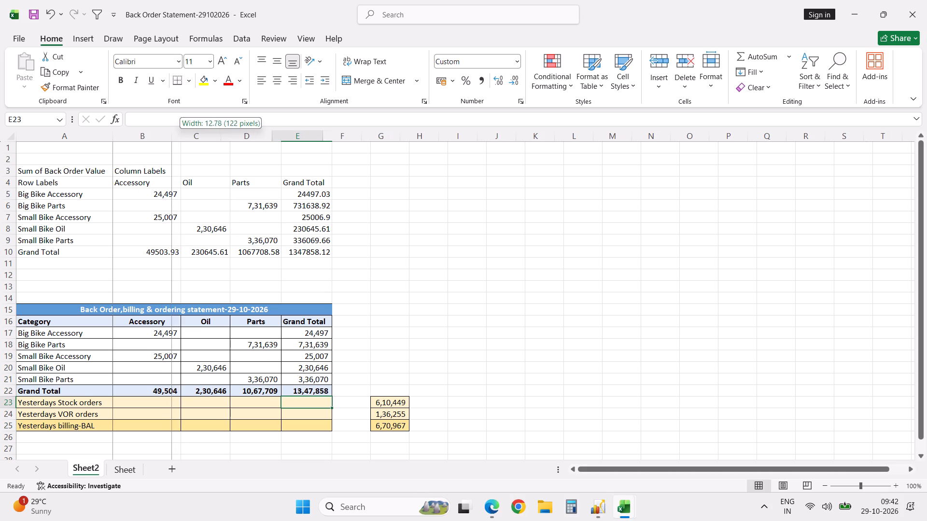
{"action": "left_click_drag", "start_coordinate": [170, 139], "coordinate": [169, 140]}
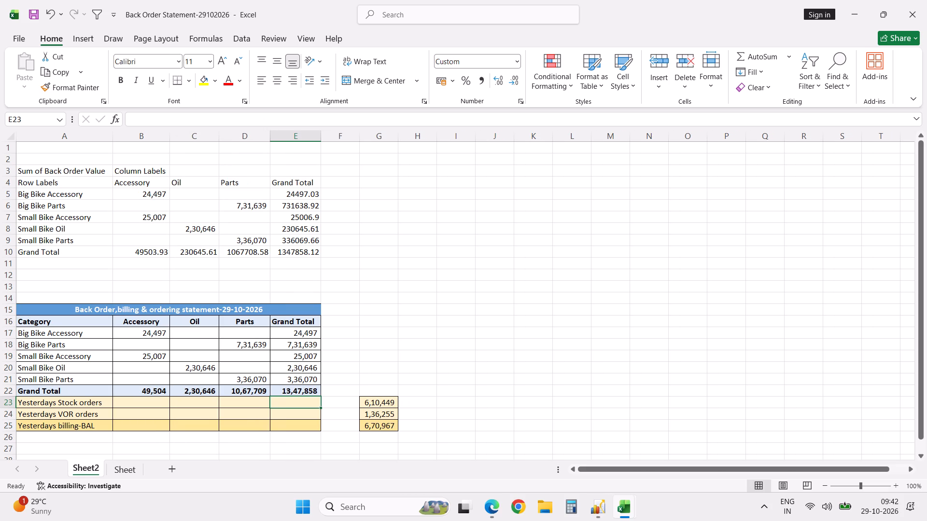
{"action": "left_click", "coordinate": [352, 261]}
{"action": "key", "text": "ctrl+s"}
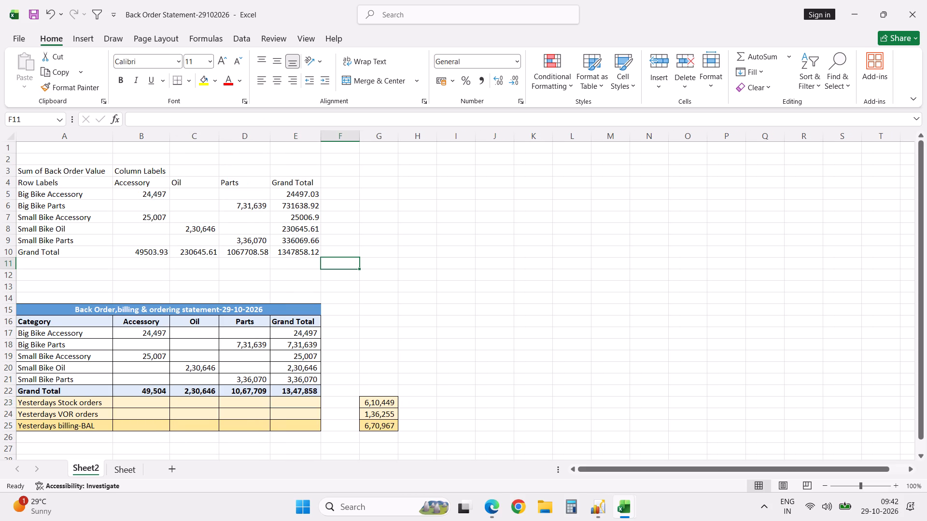
Bring up the Part Purchase Order Statement-29102026 workbook and close the Back Order Statement-28102026 workbook.
{"action": "left_click", "coordinate": [626, 504]}
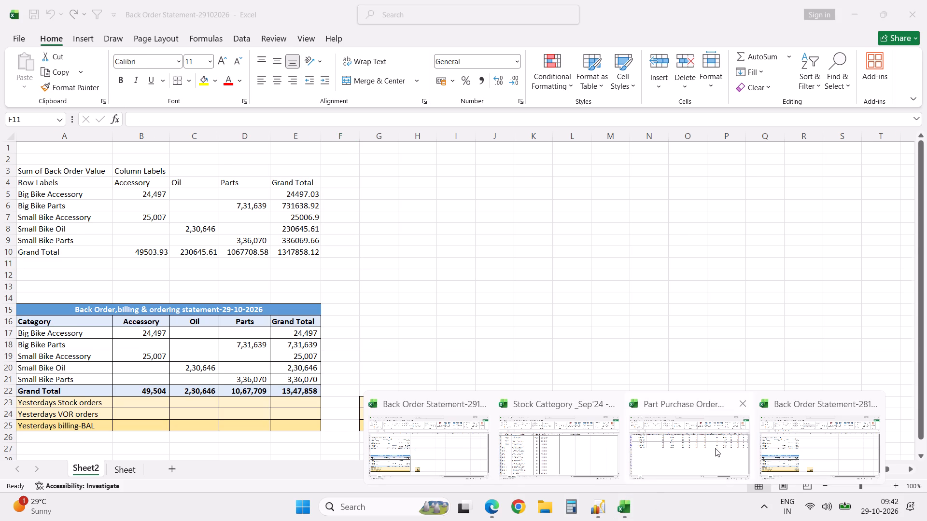
{"action": "left_click", "coordinate": [714, 447]}
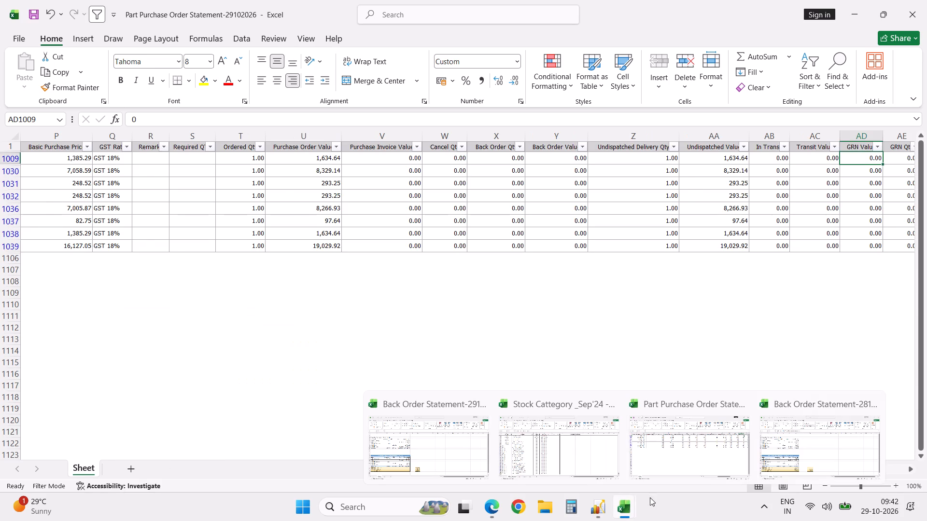
{"action": "left_click", "coordinate": [798, 457]}
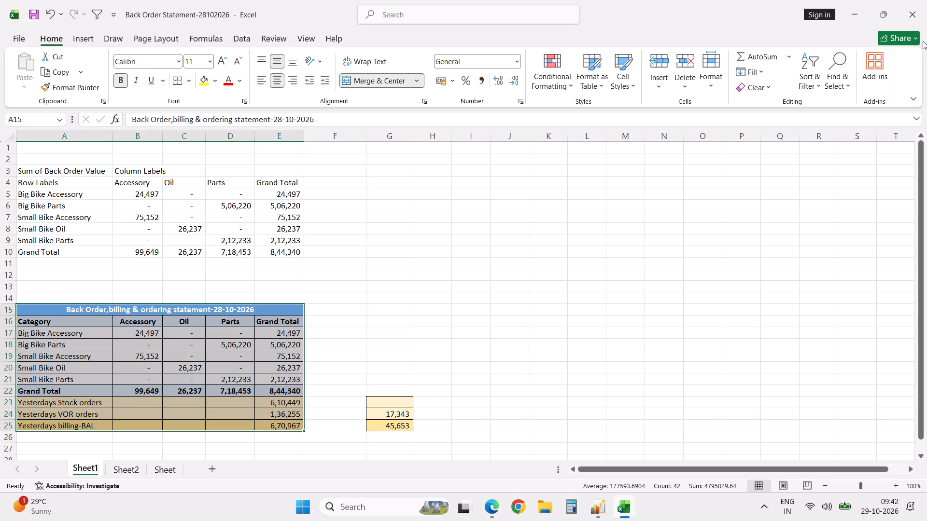
{"action": "left_click", "coordinate": [920, 23]}
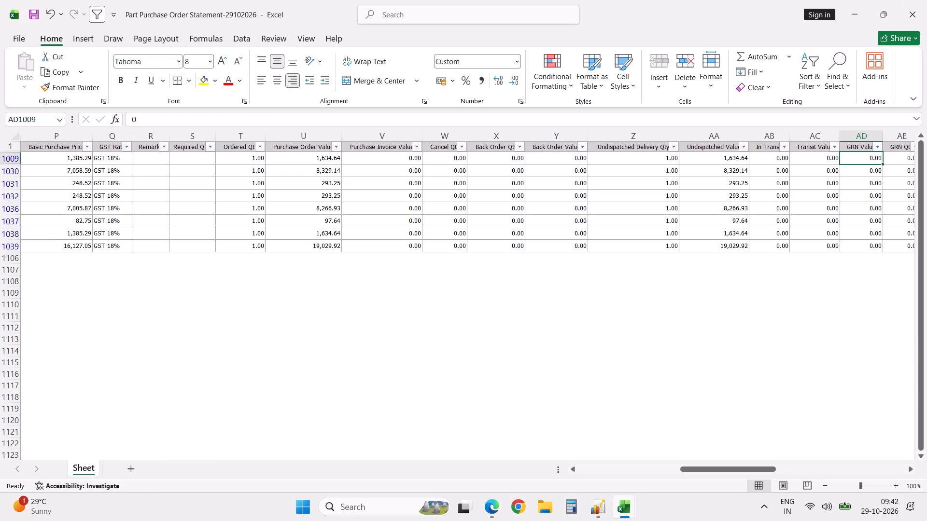
Remove the existing filters from the purchase order sheet and reapply blank filters to the header row.
{"action": "type", "text": "dff"}
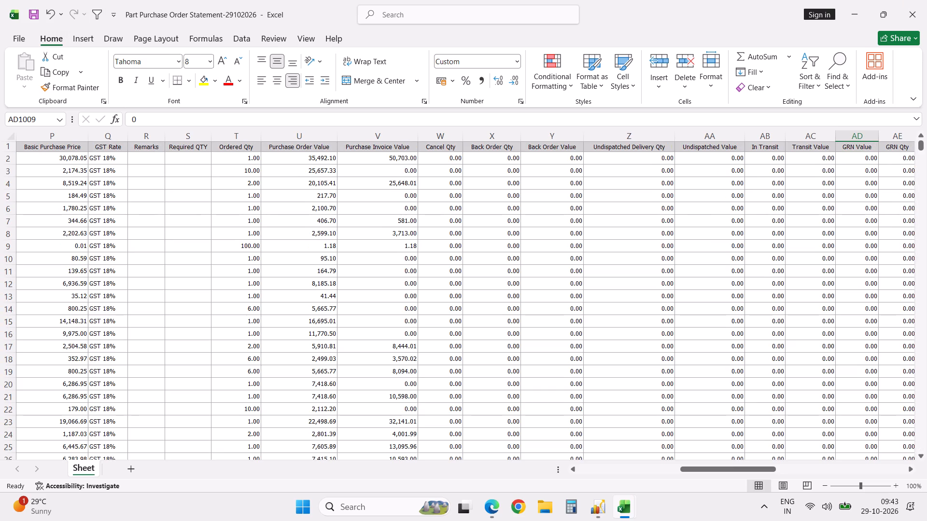
{"action": "left_click", "coordinate": [185, 151]}
{"action": "key", "text": "alt+d"}
{"action": "type", "text": "ff"}
{"action": "key", "text": "ctrl+Left"}
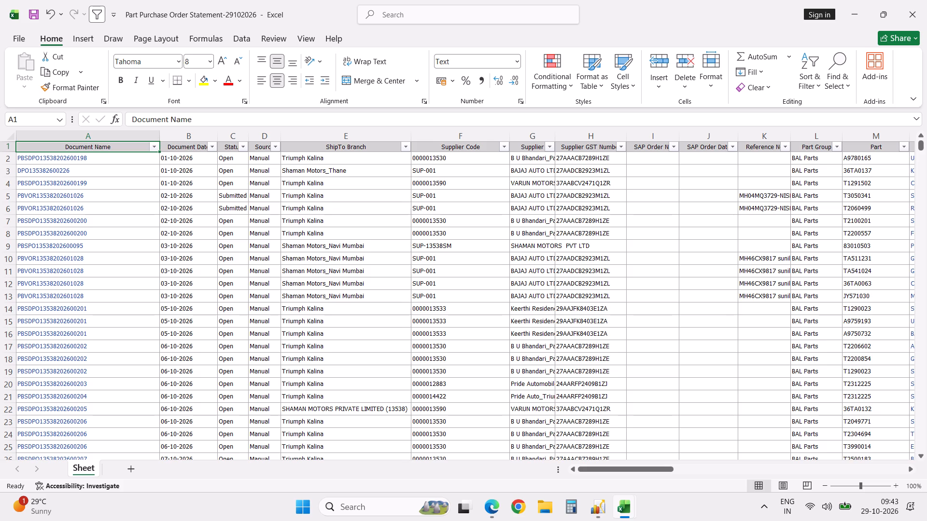
Look through the purchase order sheet's column headers from Document Name onward to find the order date and value columns.
{"action": "key", "text": "Tab"}
{"action": "key", "text": "Tab"}
{"action": "key", "text": "Tab"}
{"action": "key", "text": "Tab"}
{"action": "key", "text": "Tab"}
{"action": "key", "text": "Tab"}
{"action": "key", "text": "Tab"}
{"action": "key", "text": "Tab"}
{"action": "key", "text": "Tab"}
{"action": "key", "text": "Tab"}
{"action": "key", "text": "Tab"}
{"action": "key", "text": "Tab"}
{"action": "key", "text": "Tab"}
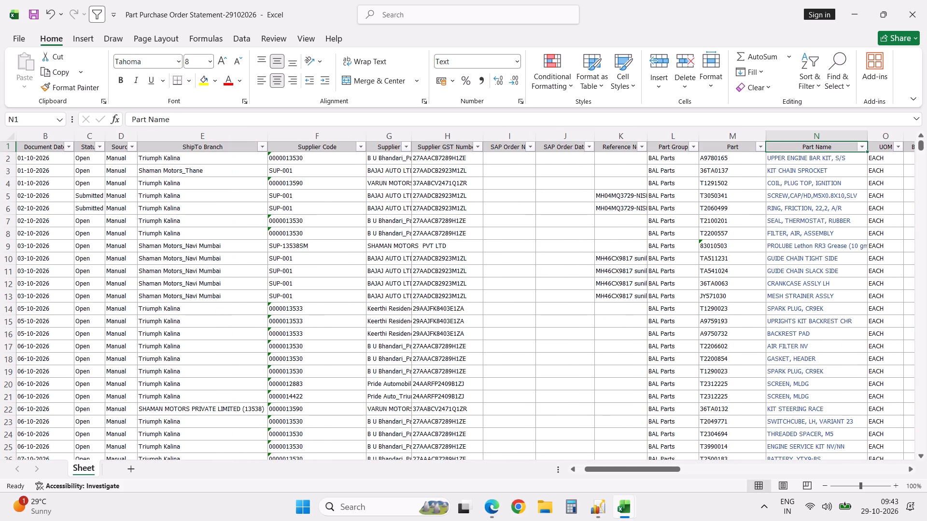
{"action": "key", "text": "Tab"}
{"action": "key", "text": "Tab"}
{"action": "key", "text": "Tab"}
{"action": "key", "text": "Tab"}
{"action": "key", "text": "Tab"}
{"action": "key", "text": "Tab"}
{"action": "key", "text": "Tab"}
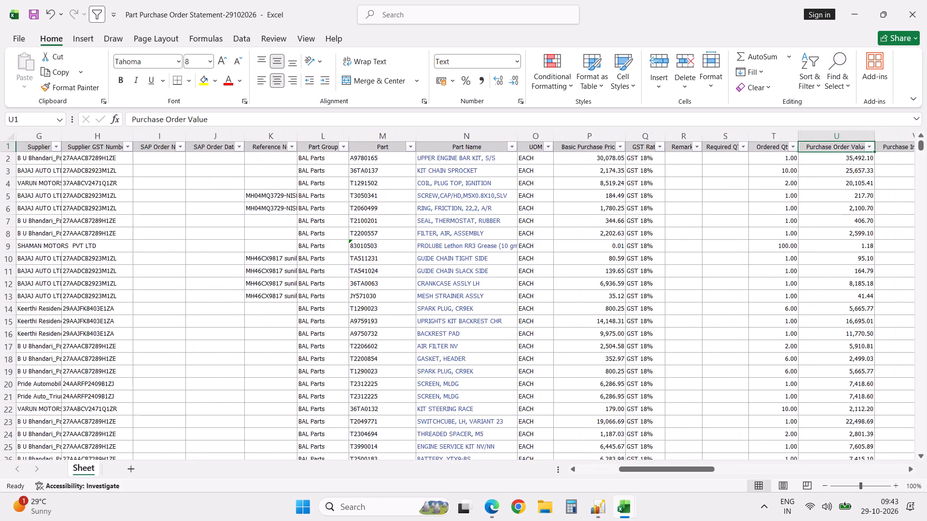
{"action": "key", "text": "Tab"}
{"action": "key", "text": "Tab"}
{"action": "key", "text": "Tab"}
{"action": "key", "text": "Tab"}
{"action": "key", "text": "Tab"}
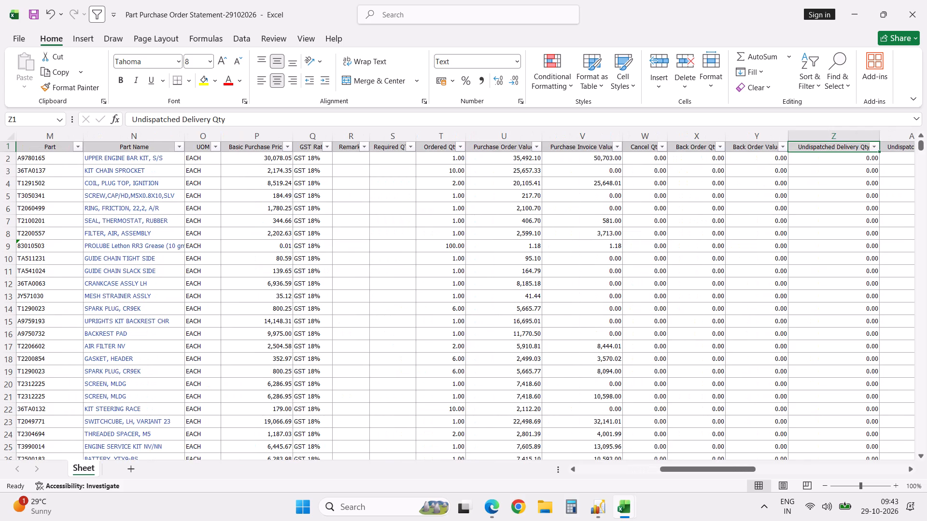
{"action": "key", "text": "Right"}
{"action": "key", "text": "Right"}
{"action": "key", "text": "Right"}
{"action": "key", "text": "Right"}
{"action": "key", "text": "Right"}
{"action": "key", "text": "Right"}
{"action": "key", "text": "Right"}
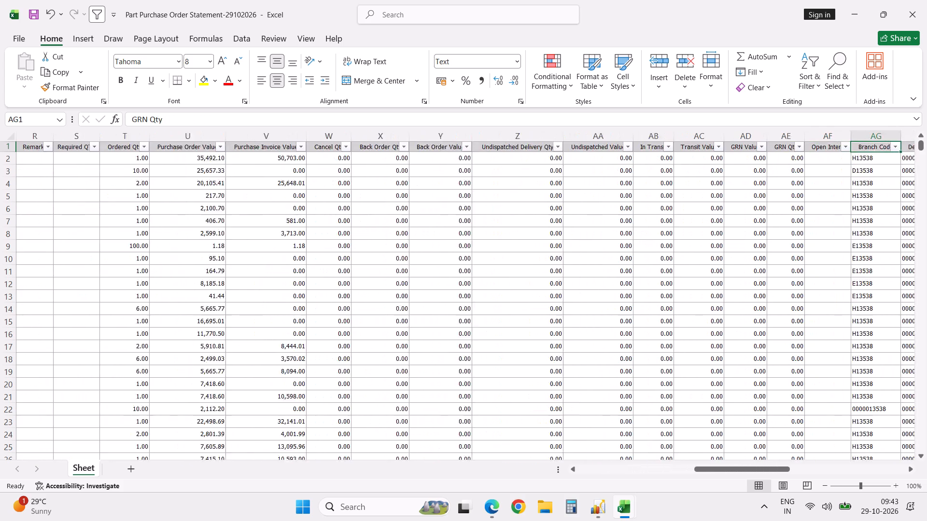
{"action": "key", "text": "Right"}
{"action": "key", "text": "Right"}
{"action": "key", "text": "Right"}
{"action": "key", "text": "Right"}
{"action": "key", "text": "Right"}
{"action": "key", "text": "Right"}
{"action": "key", "text": "Right"}
{"action": "key", "text": "Right"}
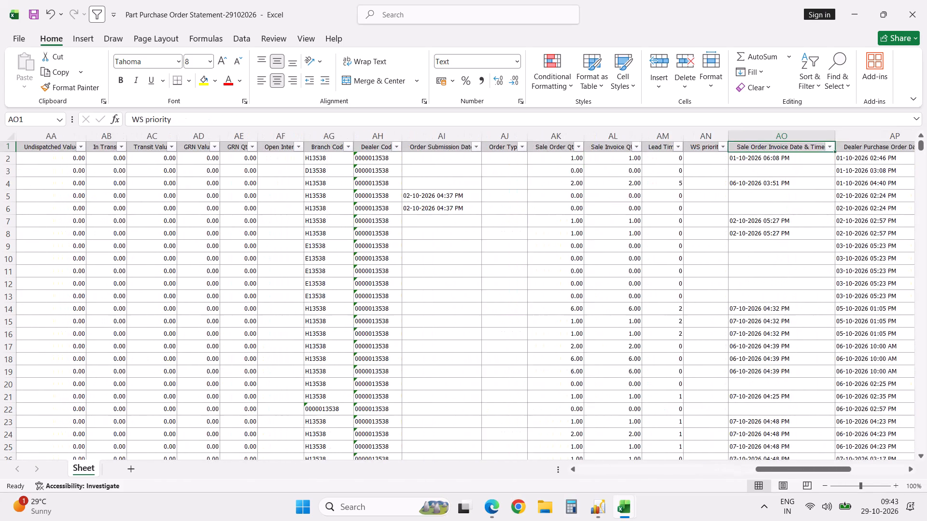
{"action": "key", "text": "Right"}
{"action": "key", "text": "Right"}
{"action": "key", "text": "ctrl+Left"}
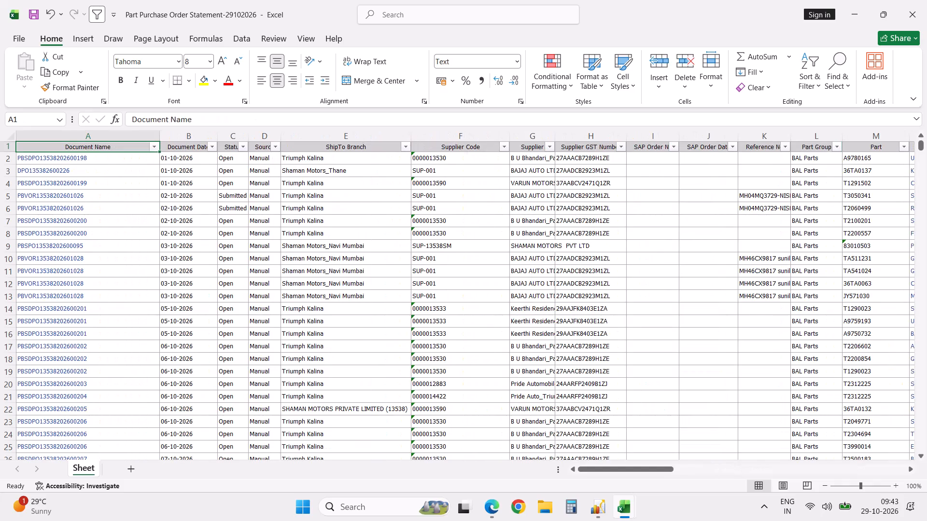
Filter the SAP Order Date column to show only 2026-10-28.
{"action": "left_click", "coordinate": [733, 147]}
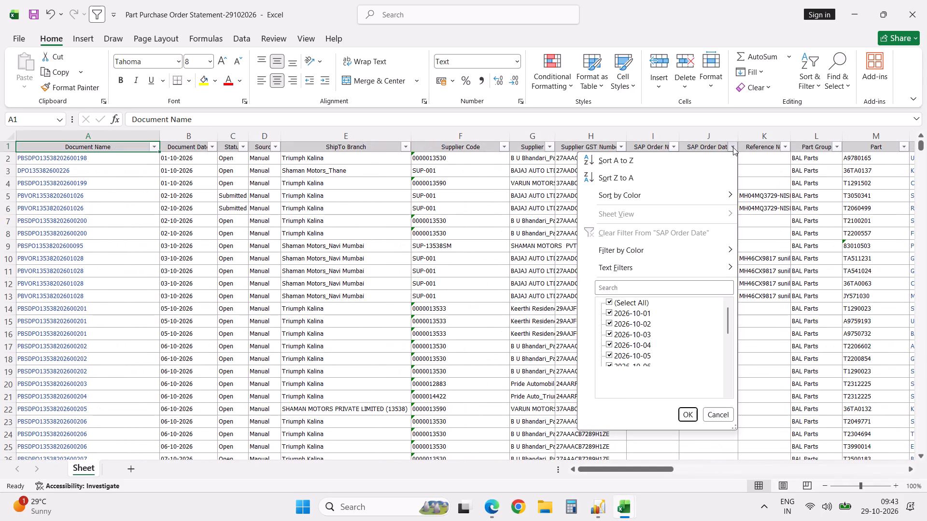
{"action": "left_click", "coordinate": [631, 307]}
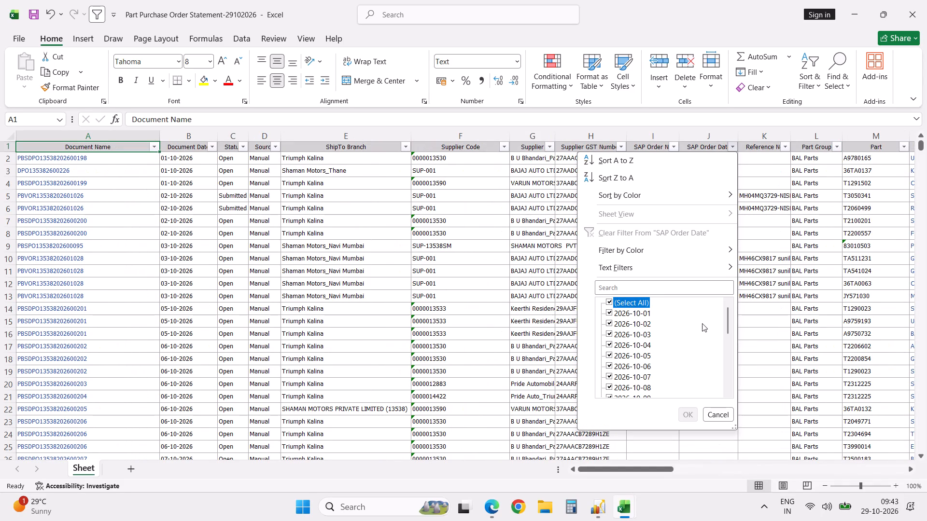
{"action": "left_click_drag", "start_coordinate": [728, 324], "coordinate": [730, 388]}
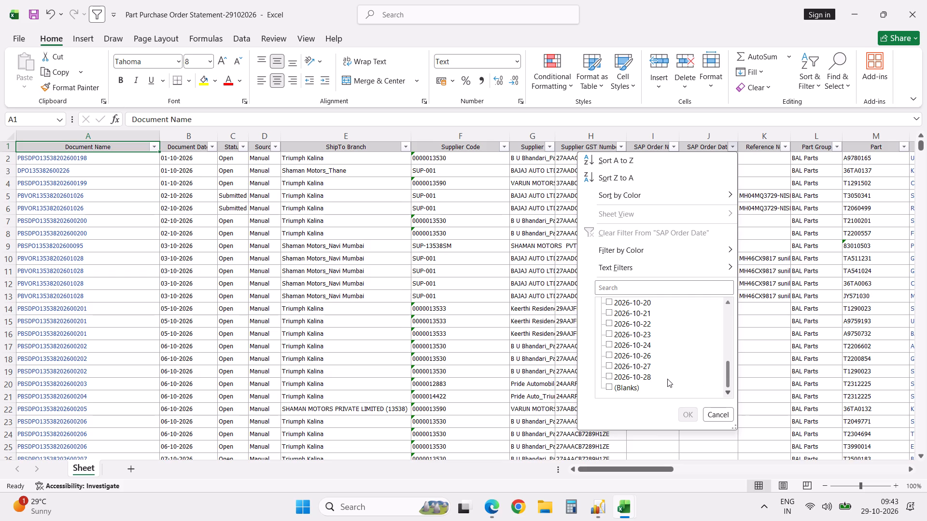
{"action": "left_click", "coordinate": [645, 378]}
{"action": "left_click", "coordinate": [688, 415]}
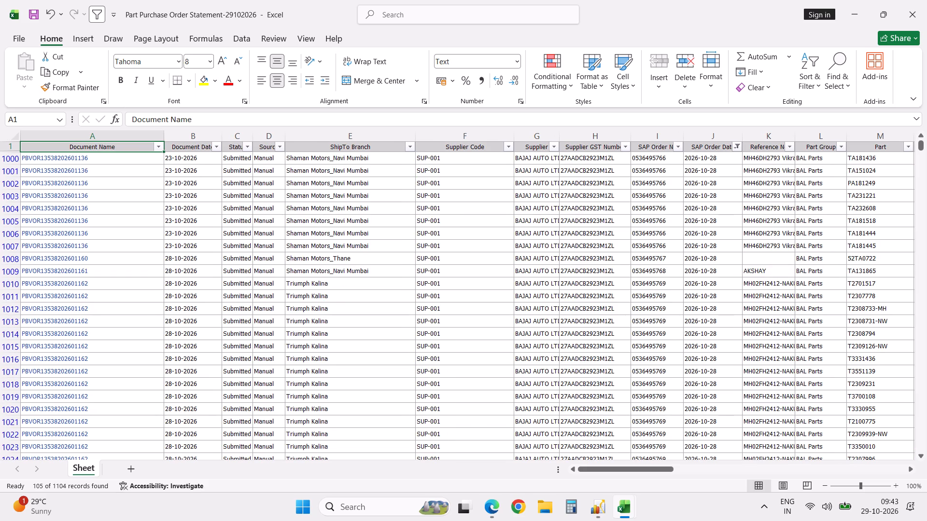
{"action": "left_click", "coordinate": [159, 150]}
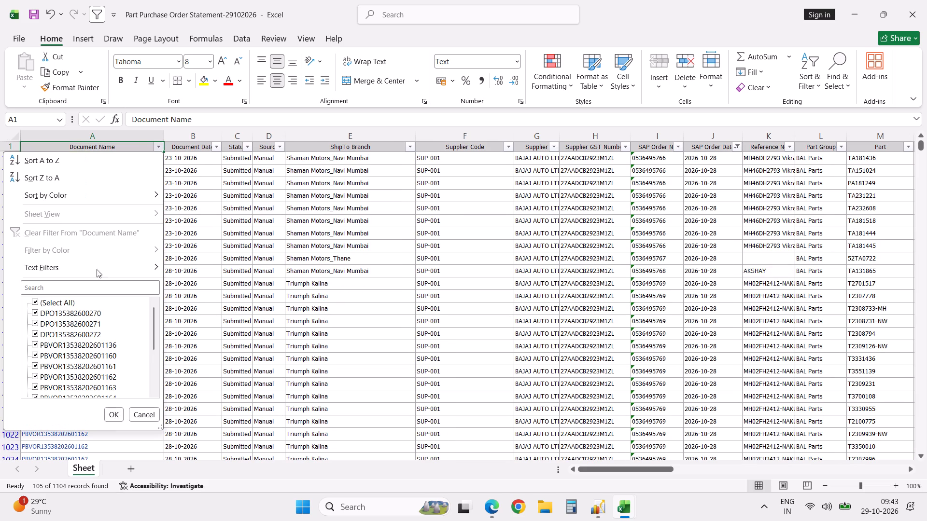
{"action": "left_click", "coordinate": [66, 303]}
{"action": "left_click", "coordinate": [66, 314]}
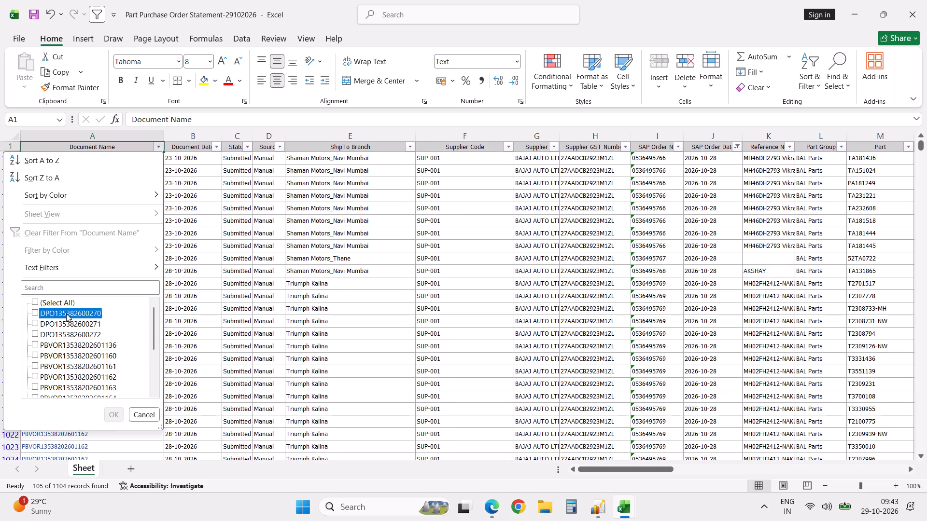
{"action": "left_click", "coordinate": [66, 324]}
{"action": "left_click", "coordinate": [66, 334]}
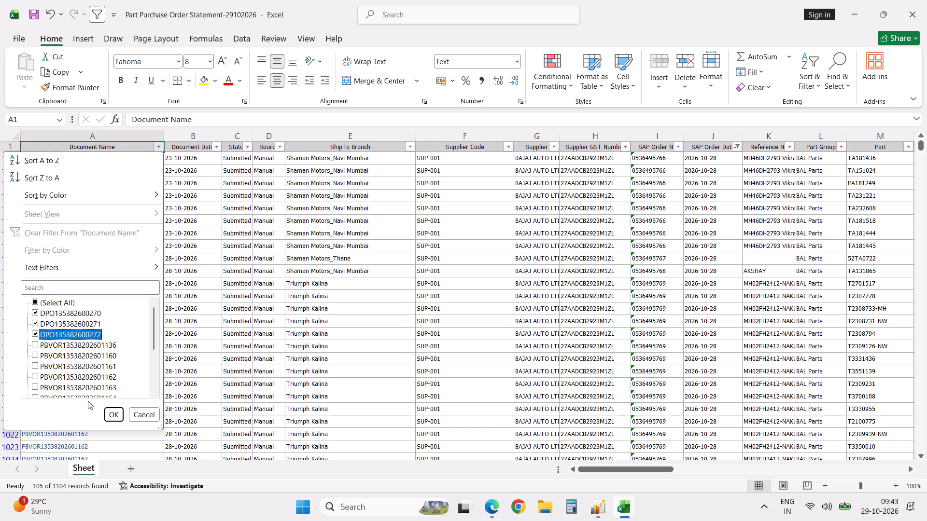
{"action": "left_click", "coordinate": [114, 416]}
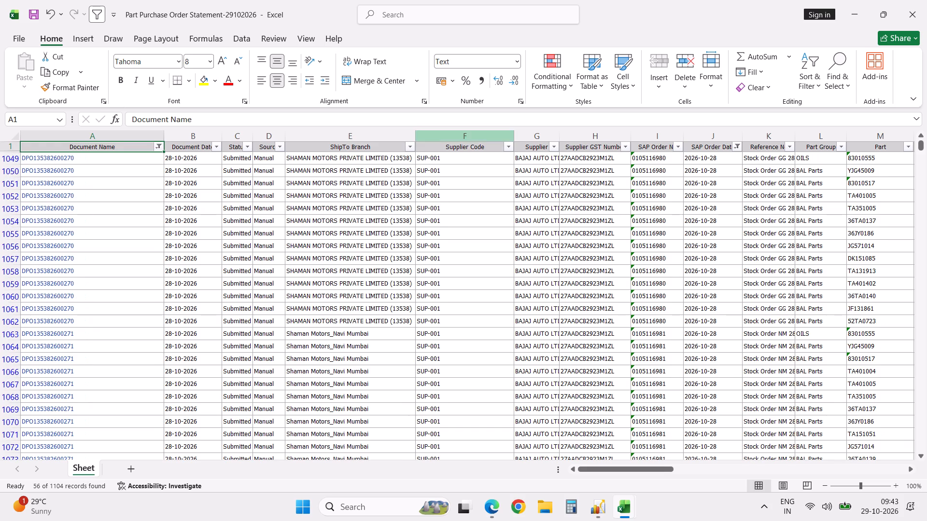
Select all filtered Total Amount values in column AV and format them with thousands separators and no decimals.
{"action": "left_click", "coordinate": [473, 149]}
{"action": "key", "text": "ctrl+Right"}
{"action": "key", "text": "Down"}
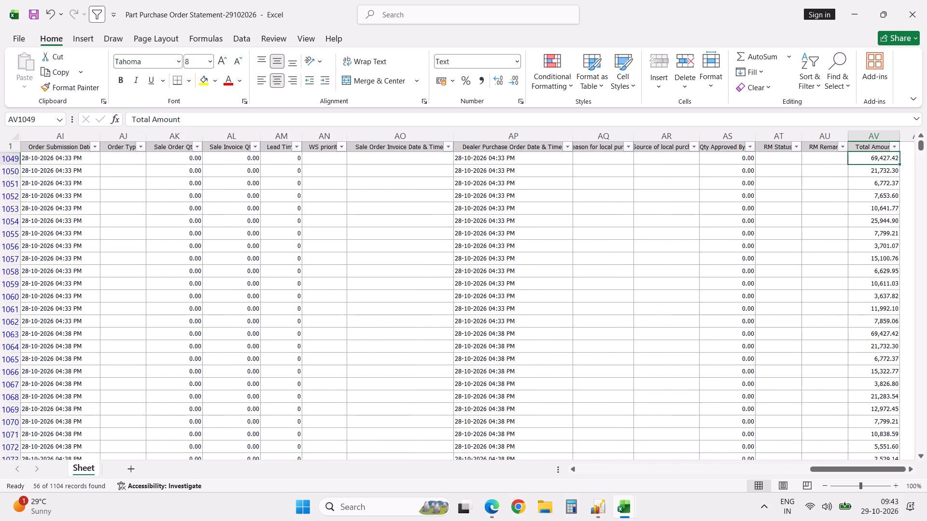
{"action": "key", "text": "ctrl+shift+Down"}
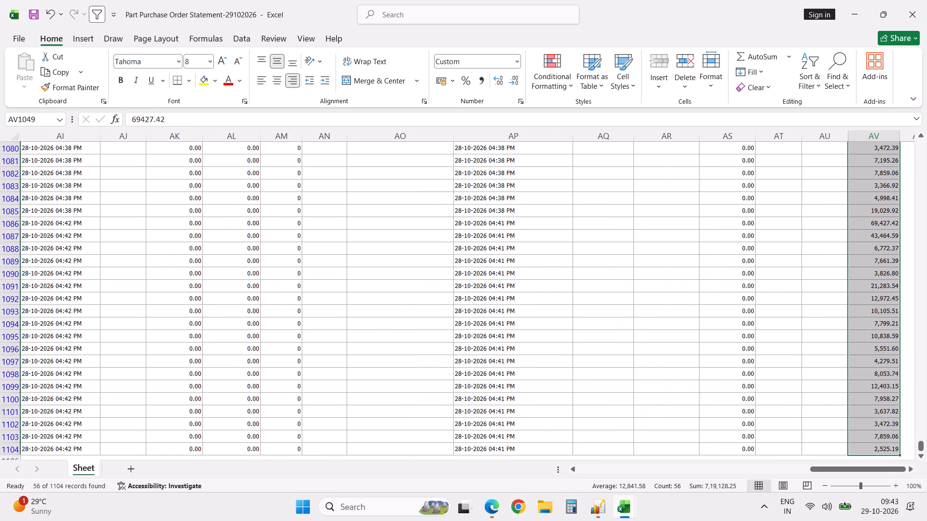
{"action": "left_click", "coordinate": [482, 84]}
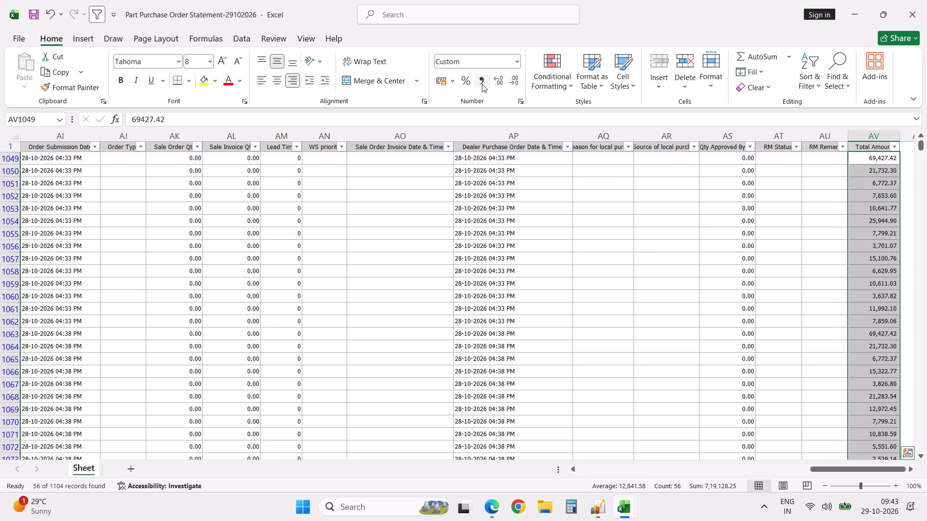
{"action": "triple_click", "coordinate": [516, 83]}
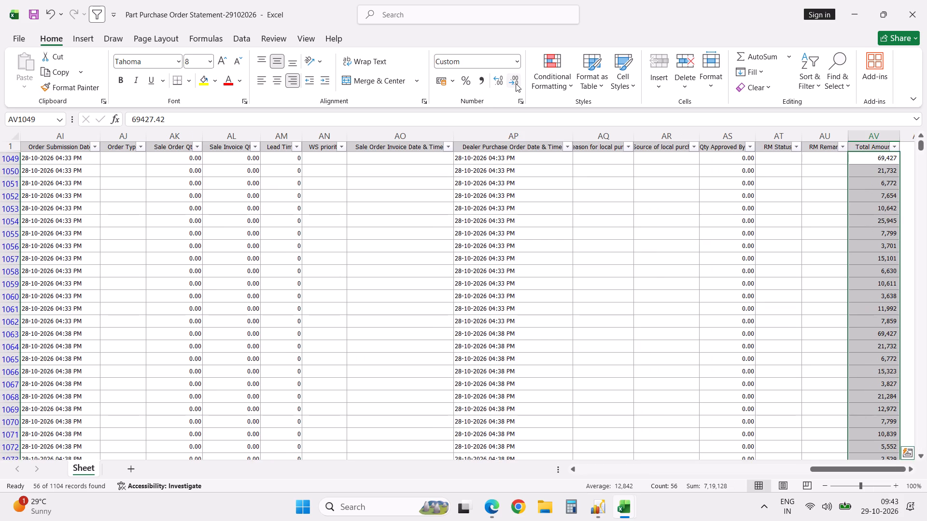
In the back order statement workbook, enter 719128 as the Grand Total for Yesterdays Stock orders in cell E23.
{"action": "key", "text": "alt+Tab"}
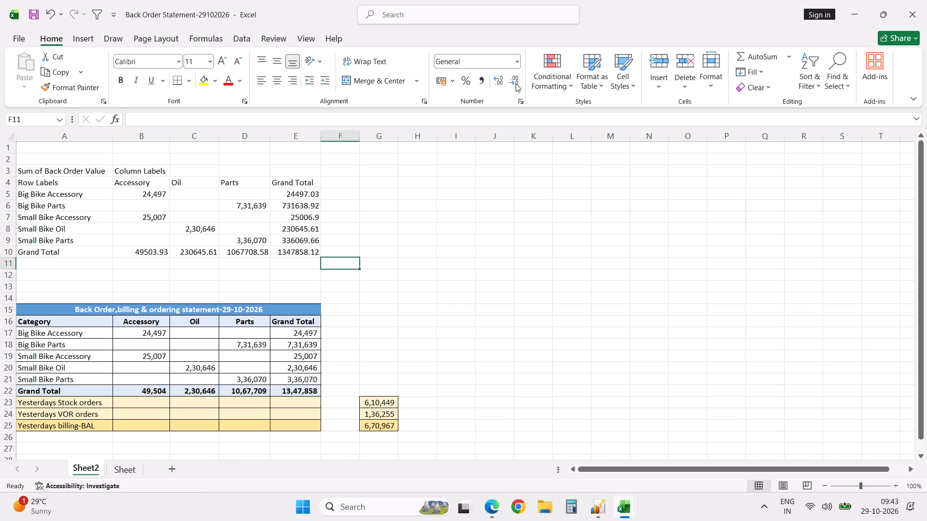
{"action": "left_click", "coordinate": [307, 403]}
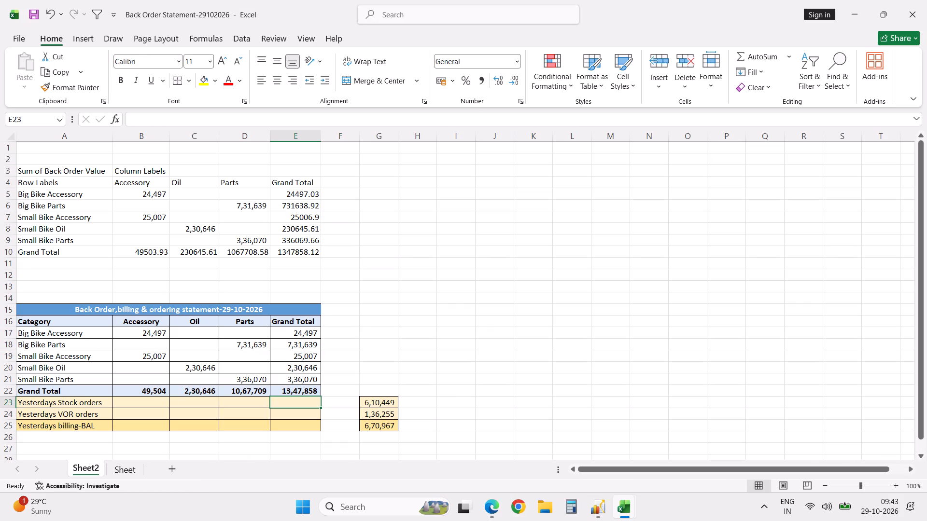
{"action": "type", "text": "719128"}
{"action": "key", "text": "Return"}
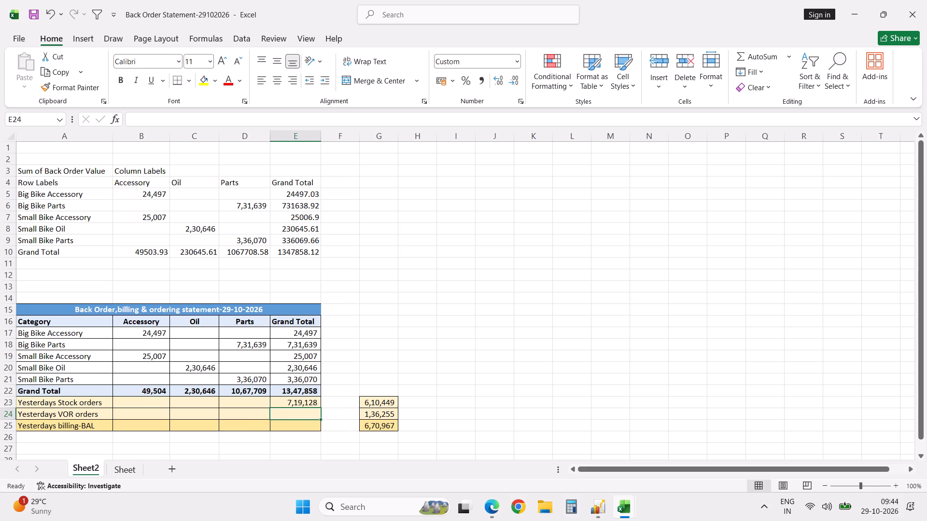
Switch back to the part purchase order statement and review the filtered stock order rows by document name and ship-to branch.
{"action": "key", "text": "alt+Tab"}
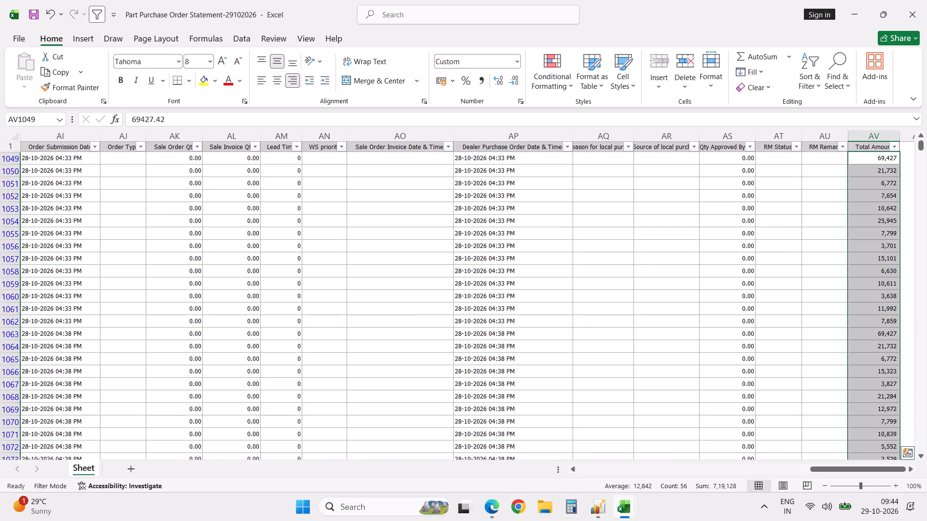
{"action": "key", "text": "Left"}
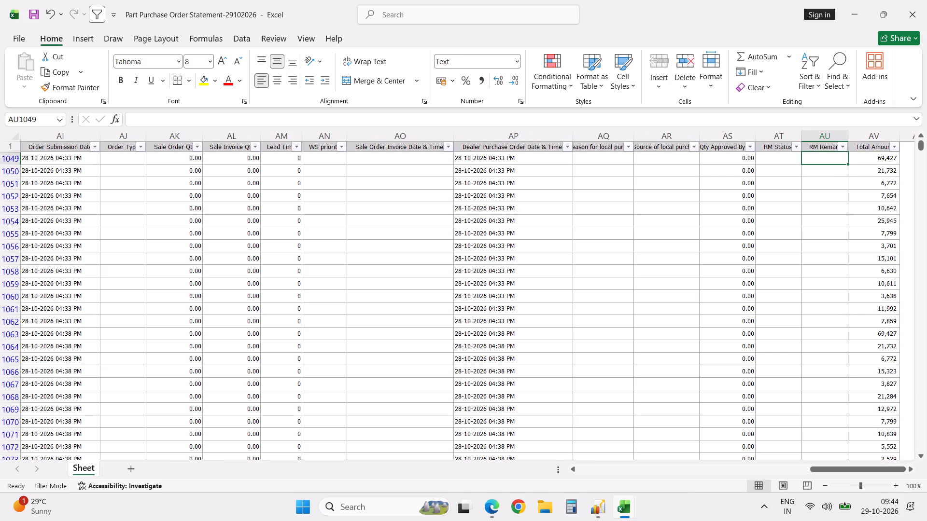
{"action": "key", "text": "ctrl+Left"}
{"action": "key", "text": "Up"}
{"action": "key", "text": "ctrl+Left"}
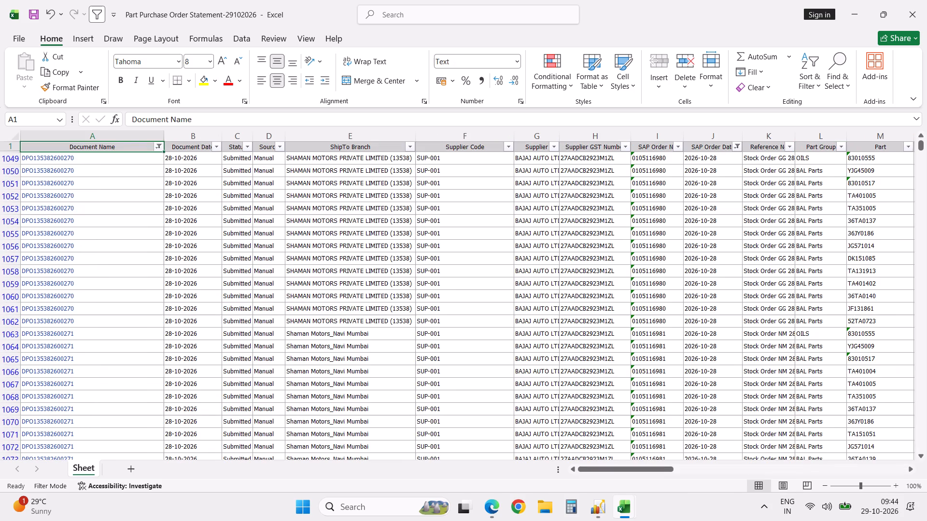
{"action": "scroll", "coordinate": [307, 403], "scroll_direction": "down", "scroll_amount": 6}
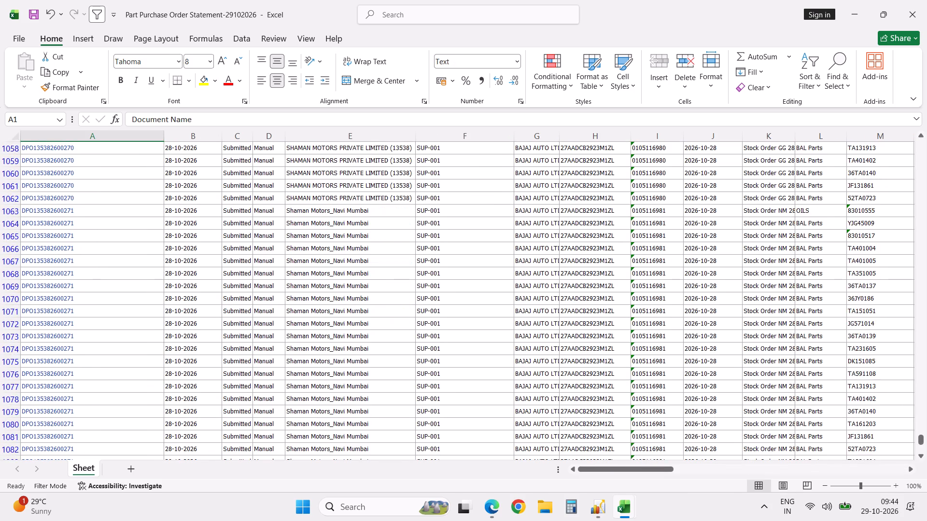
{"action": "scroll", "coordinate": [307, 403], "scroll_direction": "down", "scroll_amount": 10}
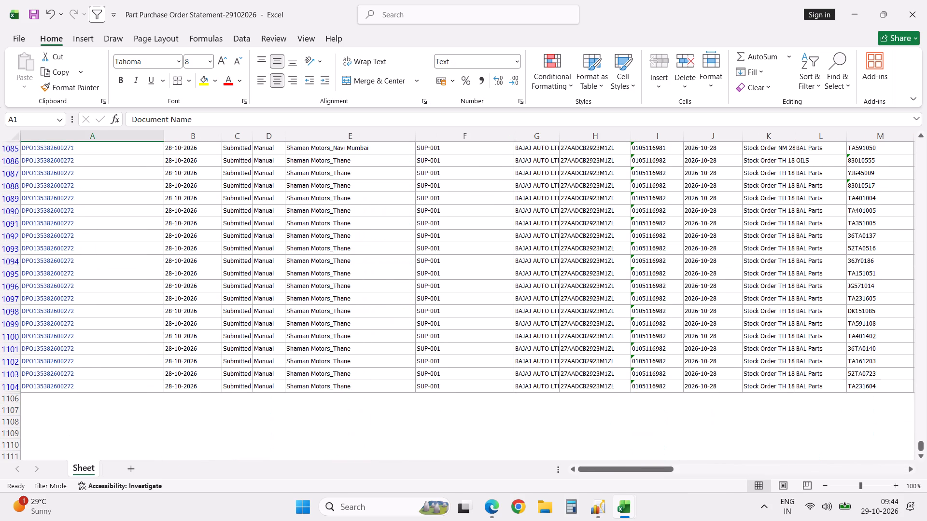
{"action": "scroll", "coordinate": [307, 403], "scroll_direction": "up", "scroll_amount": 10}
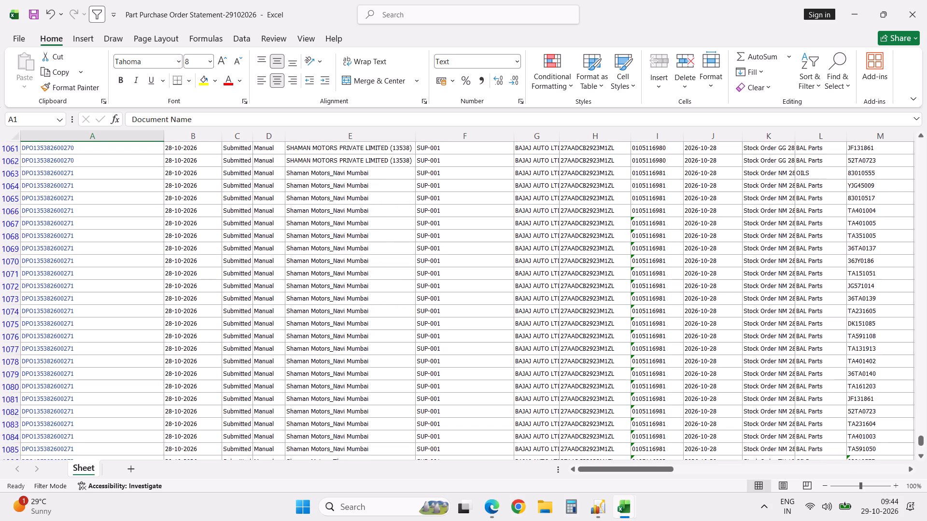
{"action": "scroll", "coordinate": [307, 403], "scroll_direction": "up", "scroll_amount": 18}
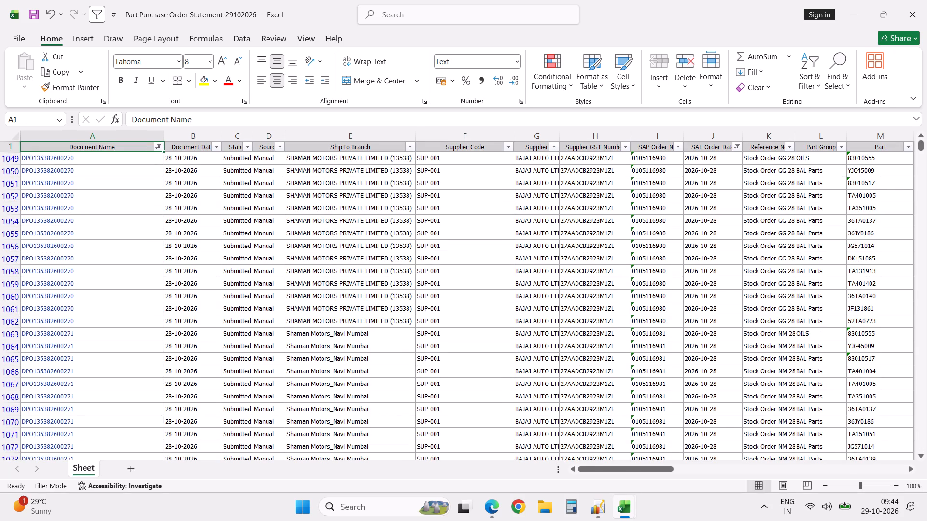
{"action": "left_click", "coordinate": [398, 318]}
{"action": "key", "text": "Right"}
{"action": "key", "text": "Right"}
{"action": "key", "text": "Right"}
{"action": "key", "text": "Right"}
{"action": "key", "text": "Right"}
{"action": "key", "text": "Right"}
{"action": "key", "text": "Right"}
{"action": "key", "text": "Right"}
{"action": "key", "text": "Right"}
{"action": "key", "text": "Right"}
{"action": "key", "text": "Right"}
{"action": "key", "text": "Right"}
{"action": "key", "text": "Right"}
{"action": "key", "text": "Right"}
{"action": "key", "text": "Right"}
{"action": "key", "text": "Right"}
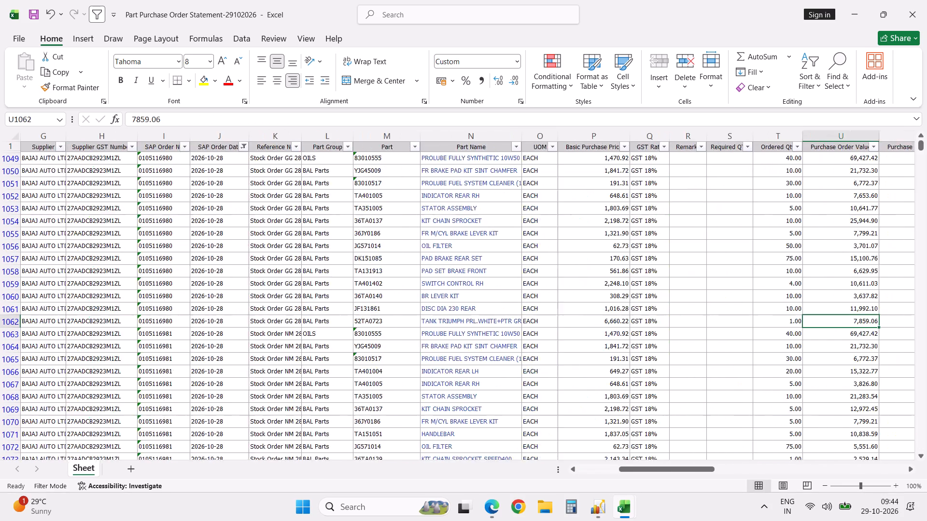
{"action": "key", "text": "Right"}
{"action": "key", "text": "Right"}
{"action": "key", "text": "Right"}
{"action": "key", "text": "Right"}
{"action": "key", "text": "Right"}
{"action": "key", "text": "Right"}
{"action": "key", "text": "Right"}
{"action": "key", "text": "Right"}
{"action": "key", "text": "Right"}
{"action": "key", "text": "Right"}
{"action": "key", "text": "Right"}
{"action": "key", "text": "Right"}
{"action": "key", "text": "Right"}
{"action": "key", "text": "Right"}
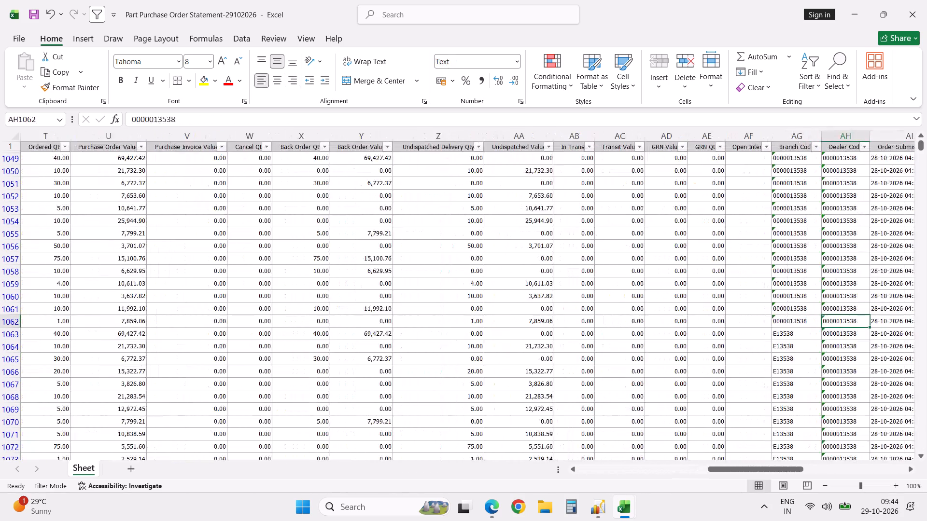
{"action": "key", "text": "Right"}
{"action": "key", "text": "Right"}
{"action": "key", "text": "Right"}
{"action": "key", "text": "Right"}
{"action": "key", "text": "Right"}
{"action": "key", "text": "Right"}
{"action": "key", "text": "Right"}
{"action": "key", "text": "Right"}
{"action": "key", "text": "Right"}
{"action": "key", "text": "Right"}
{"action": "key", "text": "Right"}
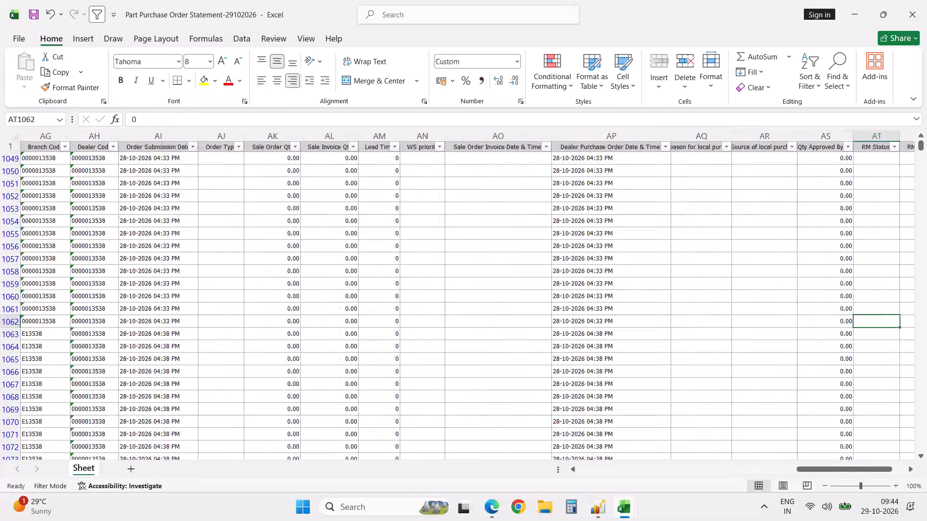
{"action": "key", "text": "Right"}
{"action": "key", "text": "Right"}
{"action": "key", "text": "Right"}
{"action": "key", "text": "Right"}
{"action": "key", "text": "Left"}
{"action": "key", "text": "Left"}
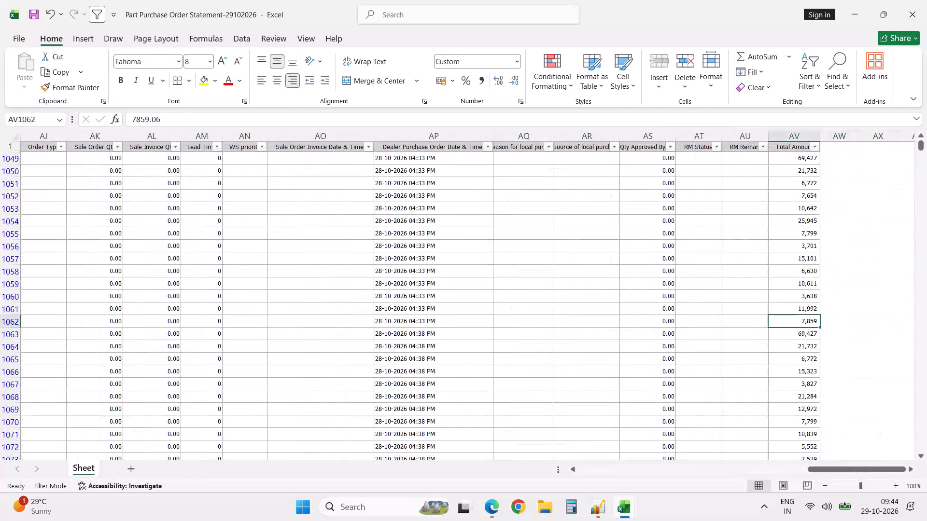
{"action": "key", "text": "shift+Up"}
{"action": "key", "text": "shift+Up"}
{"action": "key", "text": "shift+Up"}
{"action": "key", "text": "shift+Up"}
{"action": "key", "text": "shift+Up"}
{"action": "key", "text": "shift+Up"}
{"action": "key", "text": "shift+Up"}
{"action": "key", "text": "shift+Up"}
{"action": "key", "text": "shift+Up"}
{"action": "key", "text": "shift+Up"}
{"action": "key", "text": "shift+Up"}
{"action": "key", "text": "shift+Up"}
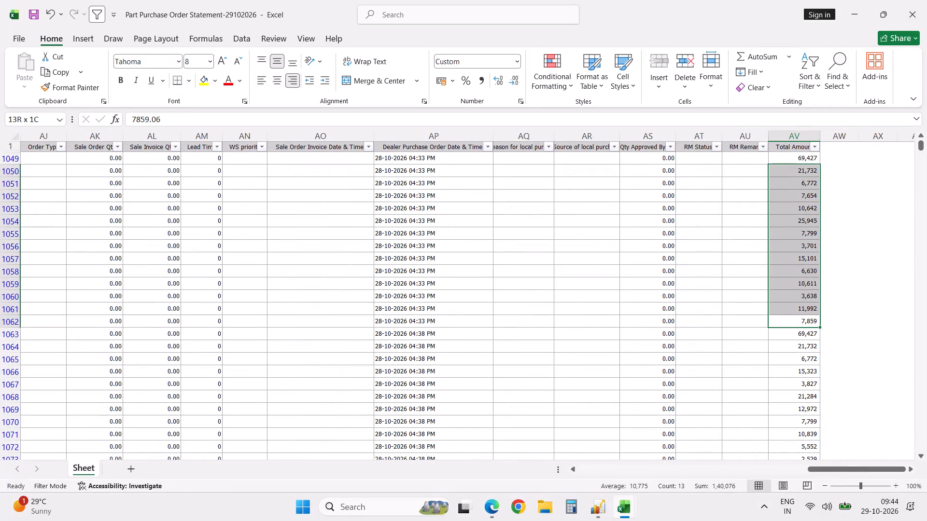
{"action": "key", "text": "shift+Up"}
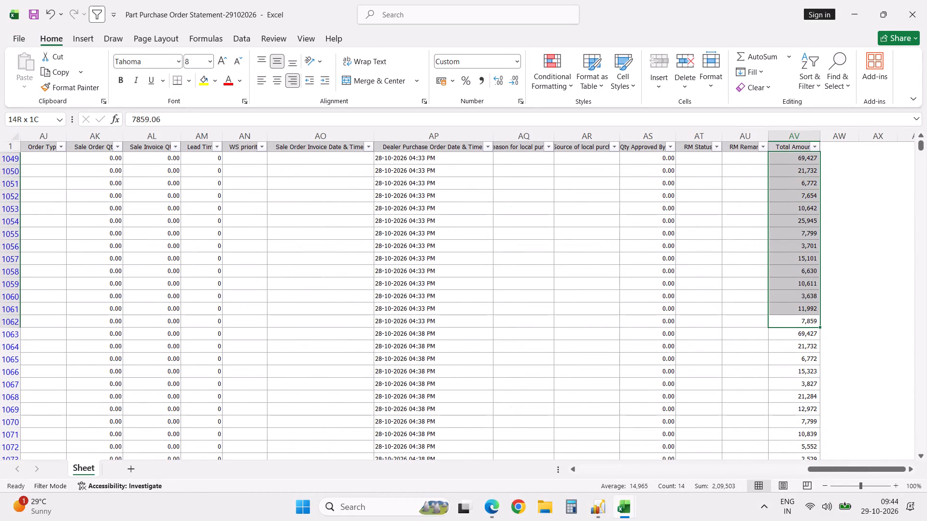
Examine the Navi Mumbai and Thane stock order rows, checking their values, part groups and references down to the last row.
{"action": "left_click", "coordinate": [787, 336]}
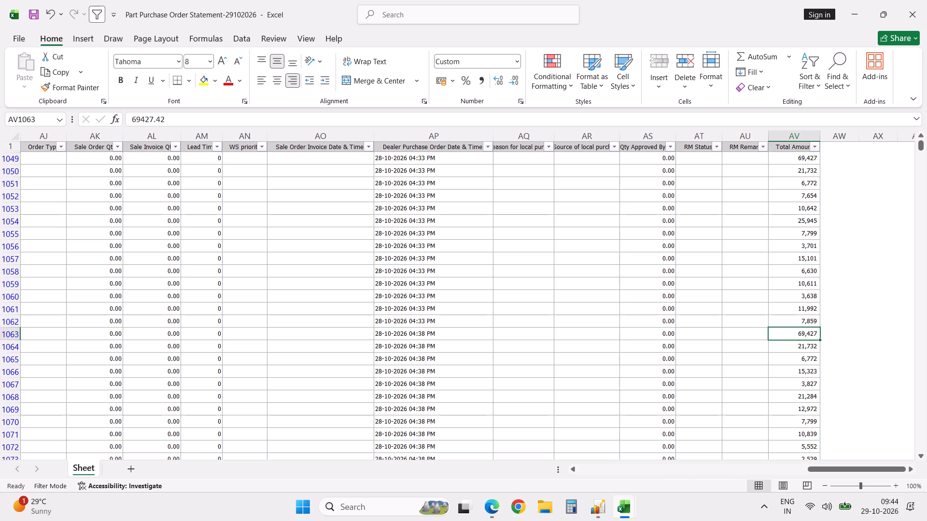
{"action": "key", "text": "Left"}
{"action": "key", "text": "Left"}
{"action": "key", "text": "Left"}
{"action": "key", "text": "Left"}
{"action": "key", "text": "Left"}
{"action": "key", "text": "Left"}
{"action": "key", "text": "Left"}
{"action": "key", "text": "Left"}
{"action": "key", "text": "Left"}
{"action": "key", "text": "Left"}
{"action": "key", "text": "Left"}
{"action": "key", "text": "Left"}
{"action": "key", "text": "Left"}
{"action": "key", "text": "Left"}
{"action": "key", "text": "Left"}
{"action": "key", "text": "Left"}
{"action": "key", "text": "Left"}
{"action": "key", "text": "Left"}
{"action": "key", "text": "Left"}
{"action": "key", "text": "Left"}
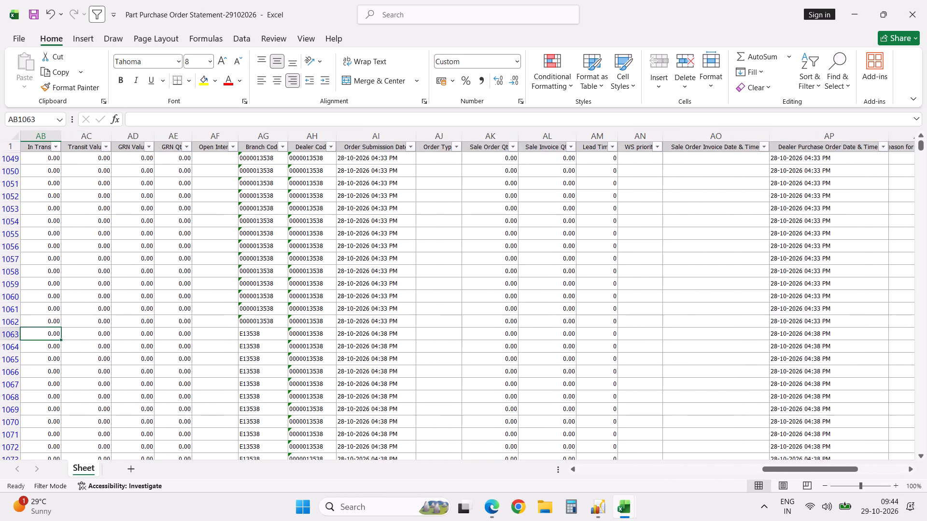
{"action": "key", "text": "Left"}
{"action": "key", "text": "Left"}
{"action": "key", "text": "Left"}
{"action": "key", "text": "Left"}
{"action": "key", "text": "Left"}
{"action": "key", "text": "Left"}
{"action": "key", "text": "Left"}
{"action": "key", "text": "Left"}
{"action": "key", "text": "Left"}
{"action": "key", "text": "Left"}
{"action": "key", "text": "Left"}
{"action": "key", "text": "Left"}
{"action": "key", "text": "Left"}
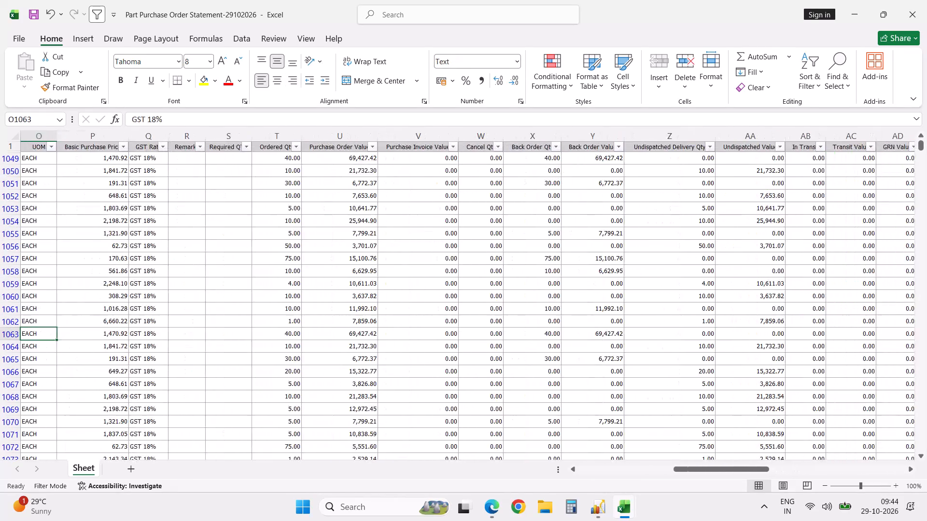
{"action": "key", "text": "Left"}
{"action": "key", "text": "Left"}
{"action": "key", "text": "Left"}
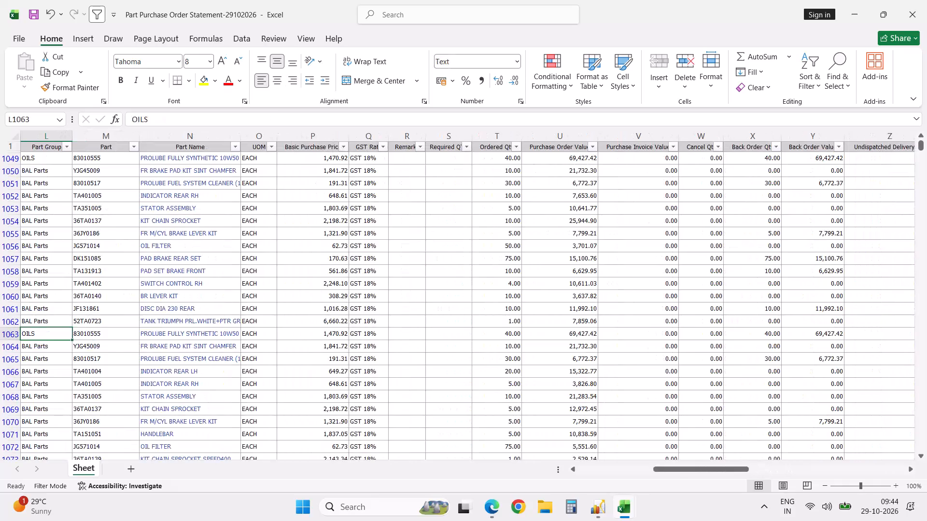
{"action": "key", "text": "Left"}
{"action": "key", "text": "Left"}
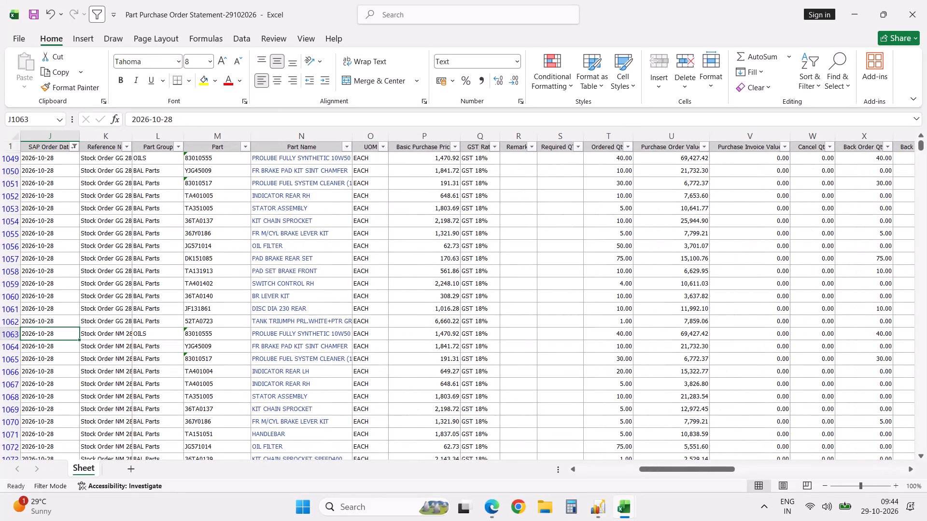
{"action": "scroll", "coordinate": [190, 308], "scroll_direction": "down", "scroll_amount": 13}
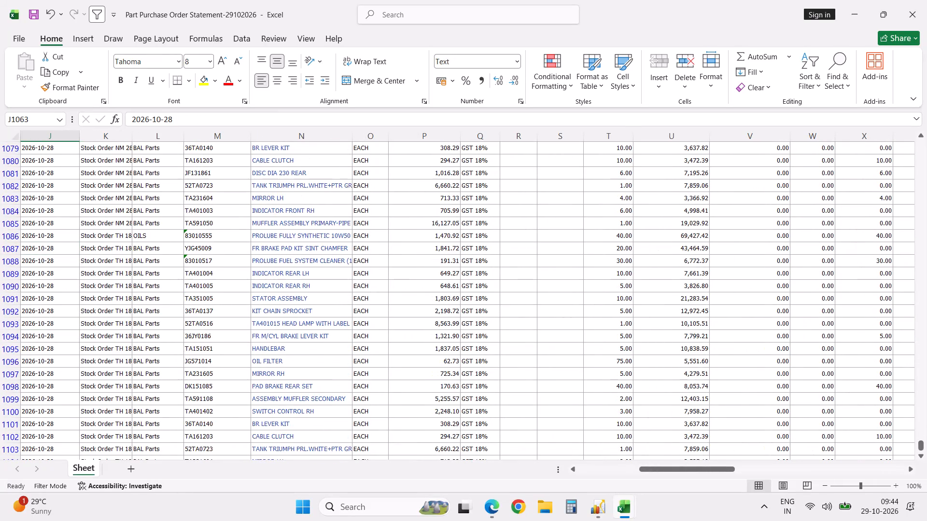
{"action": "scroll", "coordinate": [190, 308], "scroll_direction": "down", "scroll_amount": 4}
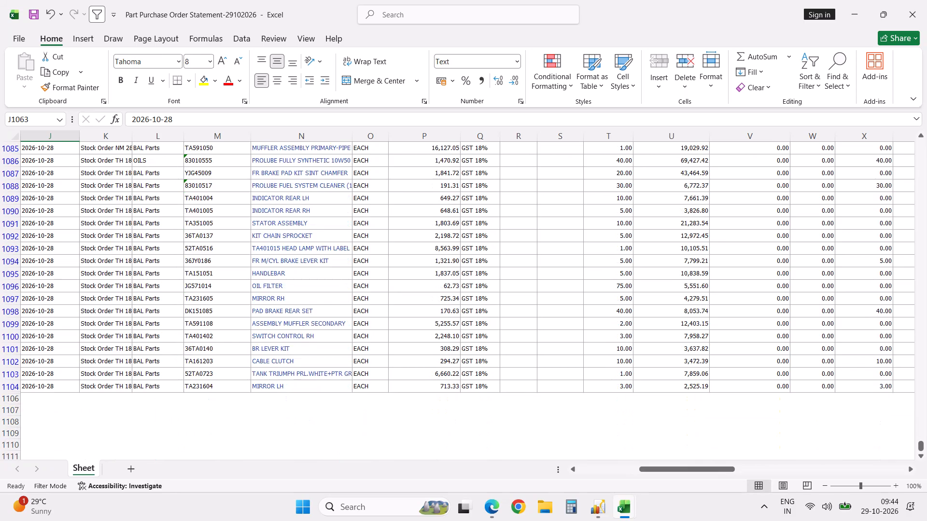
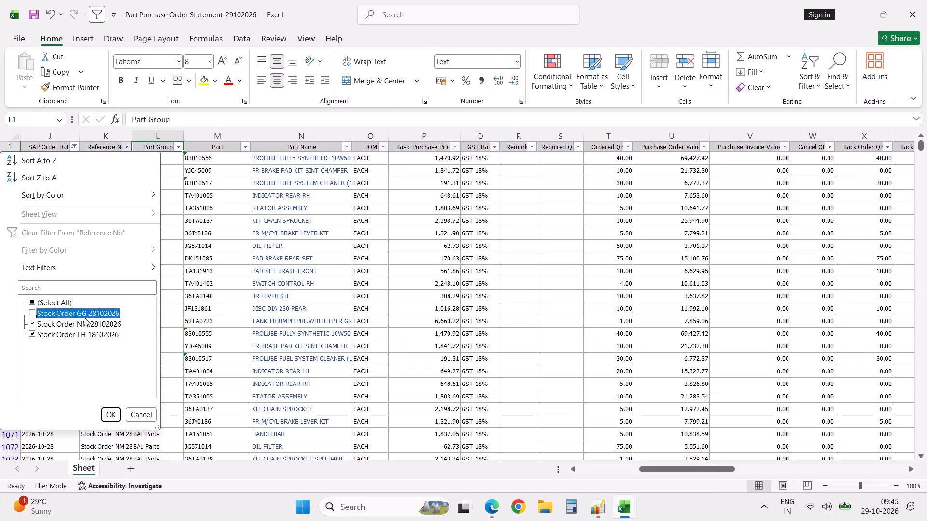
Filter Reference No to only the Navi Mumbai stock order of 28102026 and select its Total Amount values to check the sum.
{"action": "left_click", "coordinate": [85, 334]}
{"action": "left_click", "coordinate": [109, 413]}
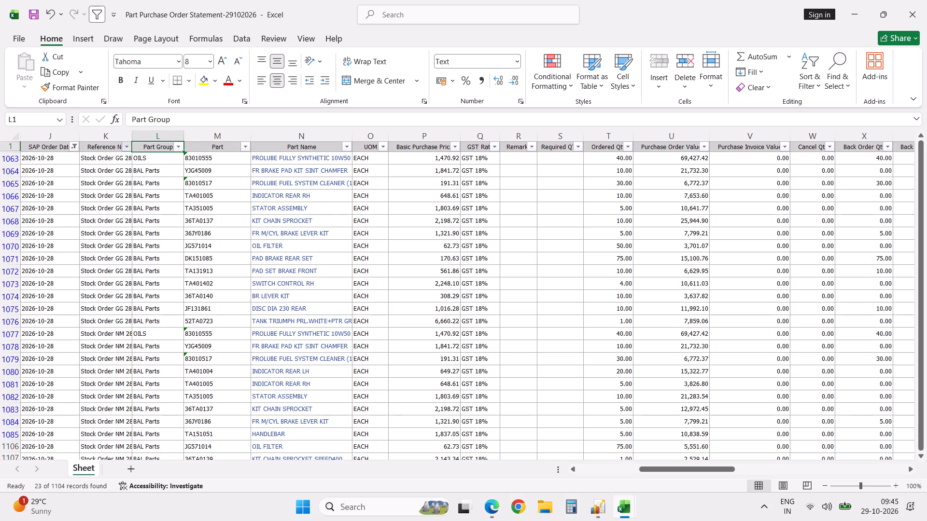
{"action": "left_click", "coordinate": [404, 147]}
{"action": "key", "text": "ctrl+Right"}
{"action": "key", "text": "Down"}
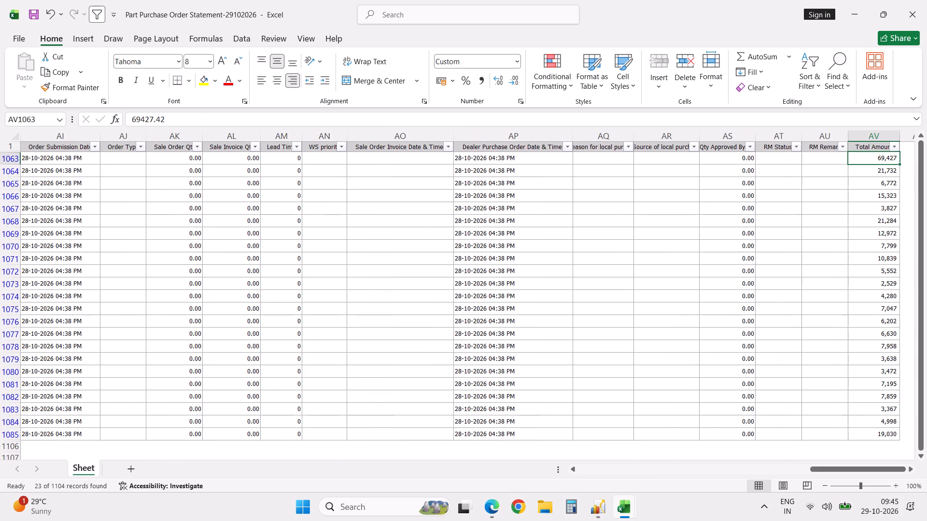
{"action": "key", "text": "ctrl+shift+Down"}
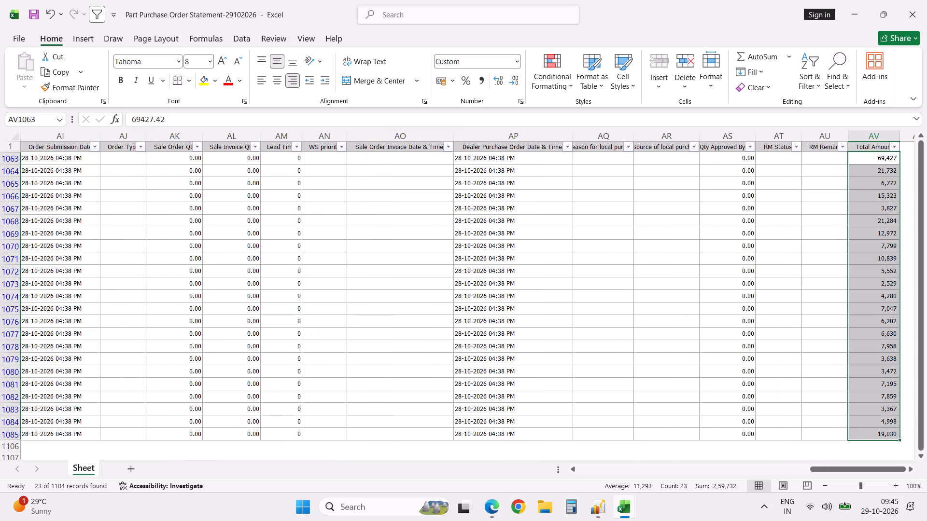
{"action": "key", "text": "Up"}
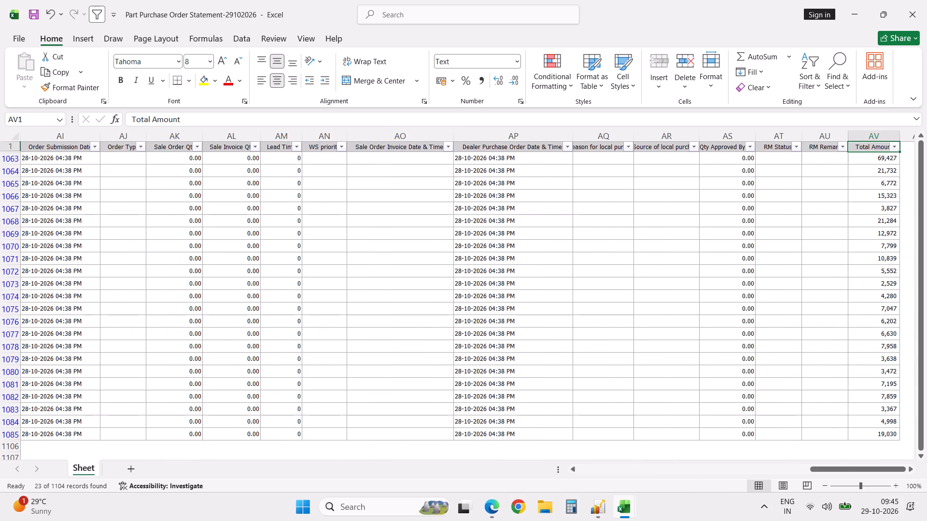
{"action": "key", "text": "ctrl+Left"}
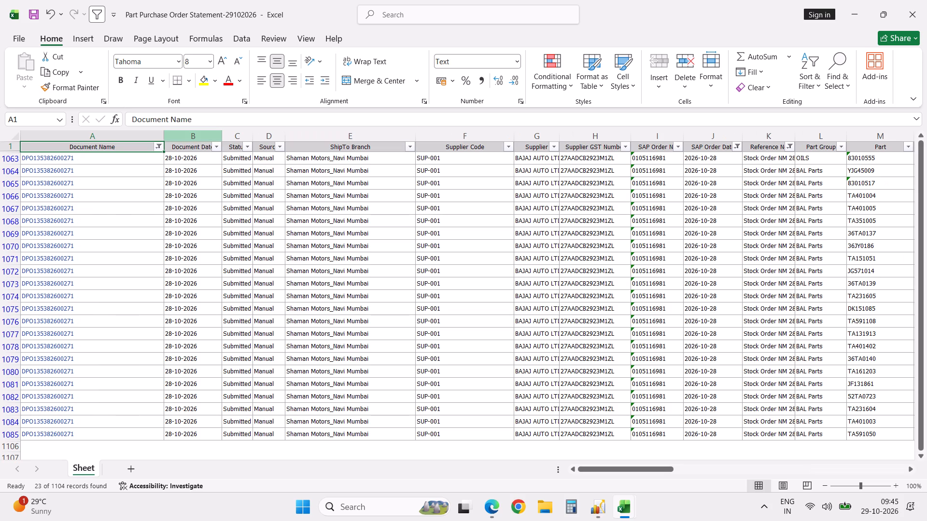
Clear all filters from the part purchase order statement and turn filtering back on for the header row.
{"action": "left_click", "coordinate": [159, 149]}
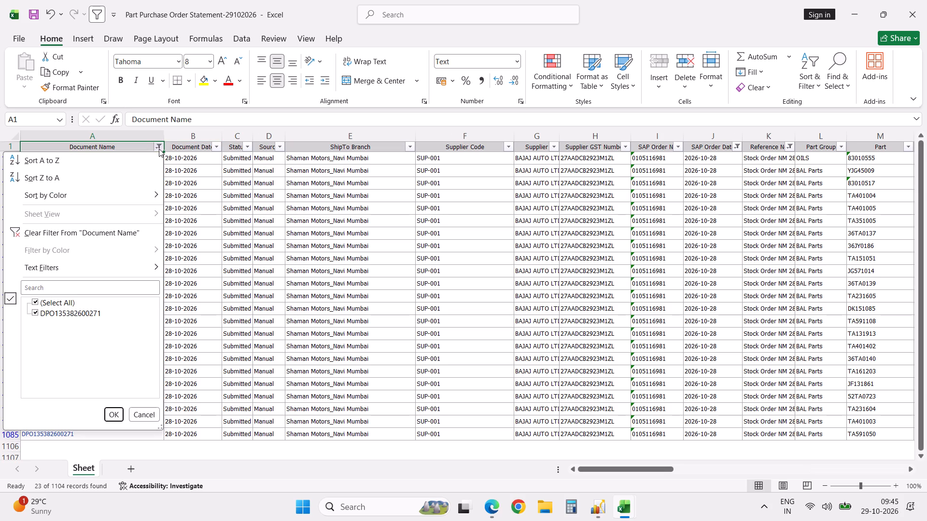
{"action": "left_click", "coordinate": [243, 266]}
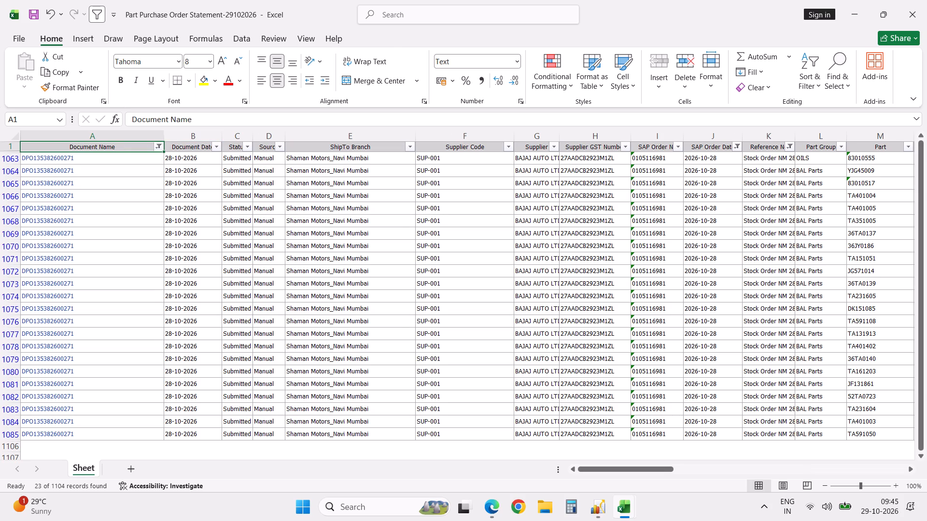
{"action": "type", "text": "dff"}
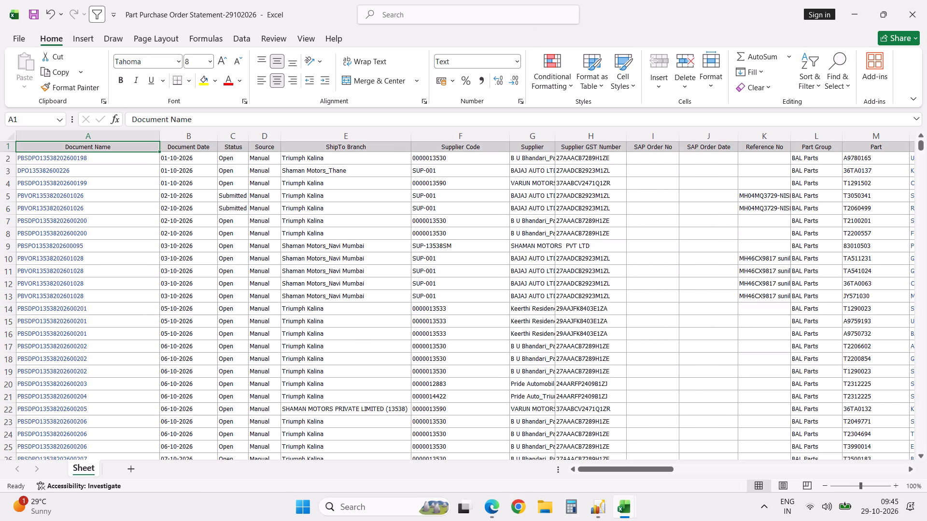
{"action": "left_click", "coordinate": [211, 149]}
{"action": "key", "text": "alt+d"}
{"action": "type", "text": "ff"}
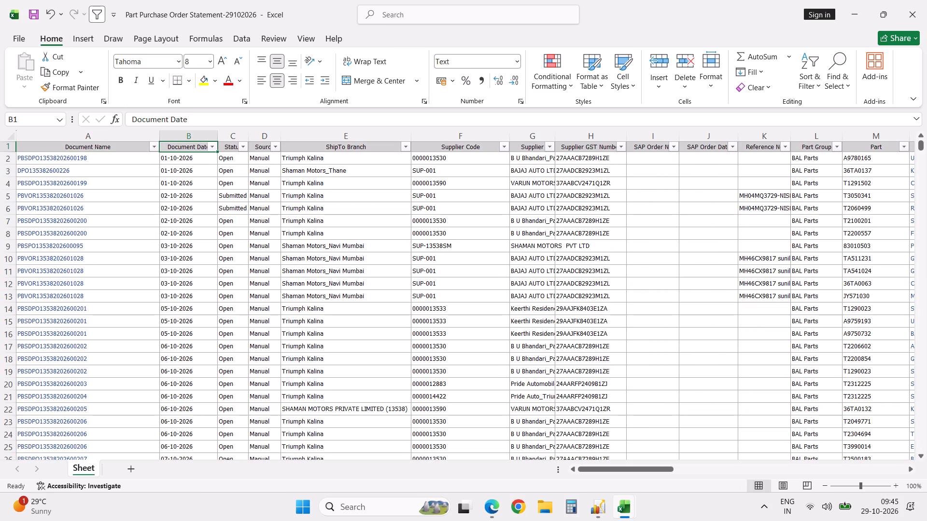
Look across the header row through the purchase order, back order, undispatched, transit and GRN value columns.
{"action": "key", "text": "ctrl+Left"}
{"action": "key", "text": "Left"}
{"action": "key", "text": "Right"}
{"action": "key", "text": "Left"}
{"action": "key", "text": "Left"}
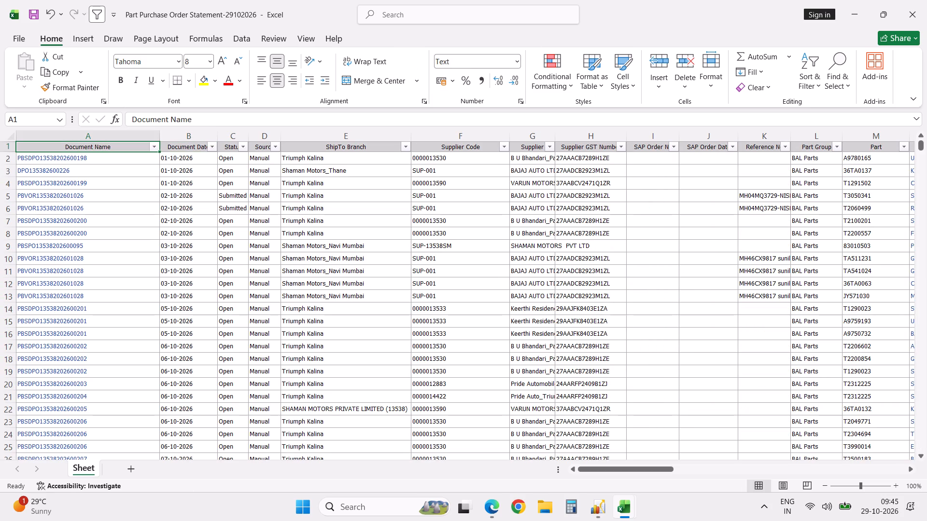
{"action": "left_click", "coordinate": [807, 149]}
{"action": "key", "text": "Right"}
{"action": "key", "text": "Right"}
{"action": "key", "text": "Right"}
{"action": "key", "text": "Right"}
{"action": "key", "text": "Right"}
{"action": "key", "text": "Right"}
{"action": "key", "text": "Right"}
{"action": "key", "text": "Right"}
{"action": "key", "text": "Right"}
{"action": "key", "text": "Right"}
{"action": "key", "text": "Right"}
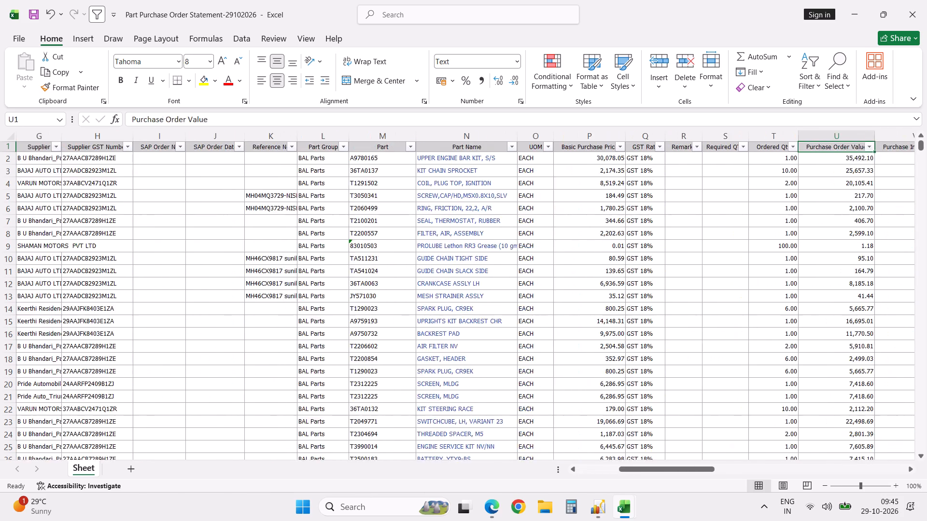
{"action": "key", "text": "Right"}
{"action": "key", "text": "Right"}
{"action": "key", "text": "Right"}
{"action": "key", "text": "Right"}
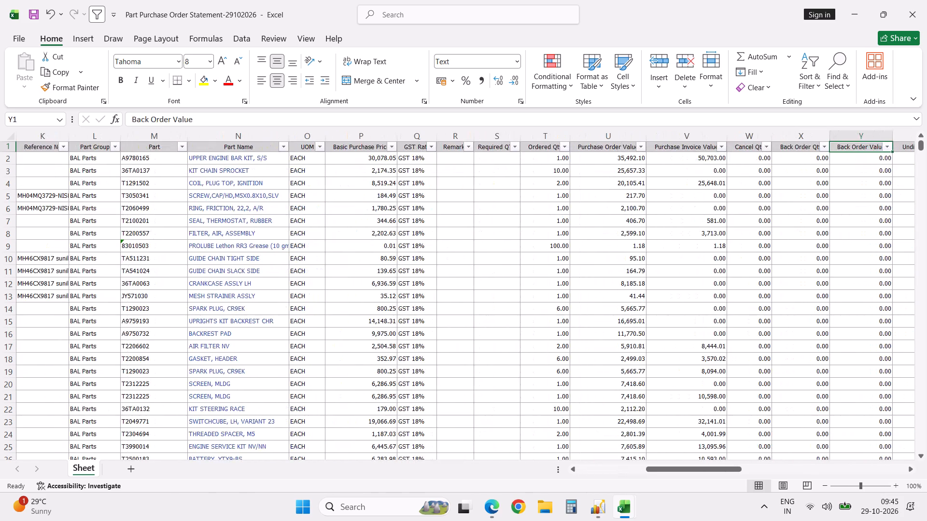
{"action": "key", "text": "Right"}
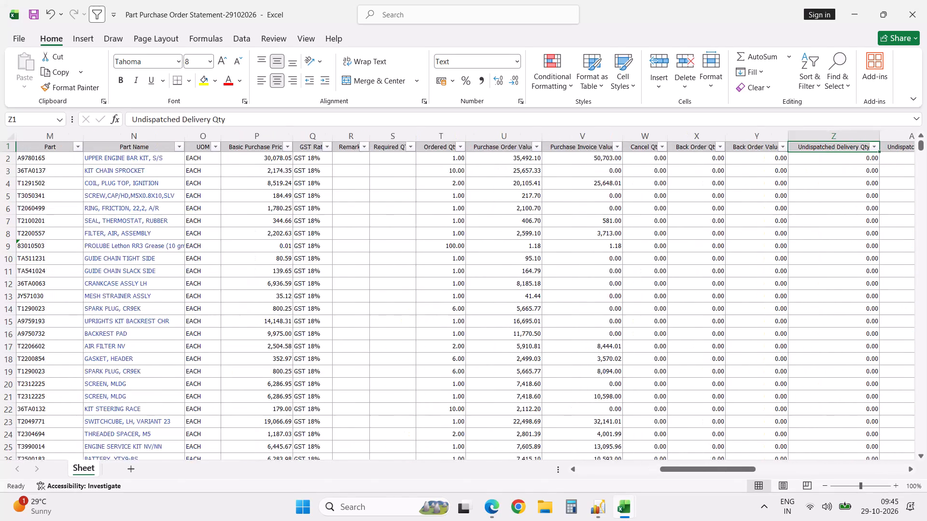
{"action": "key", "text": "Right"}
{"action": "key", "text": "Right"}
{"action": "key", "text": "Right"}
{"action": "key", "text": "Right"}
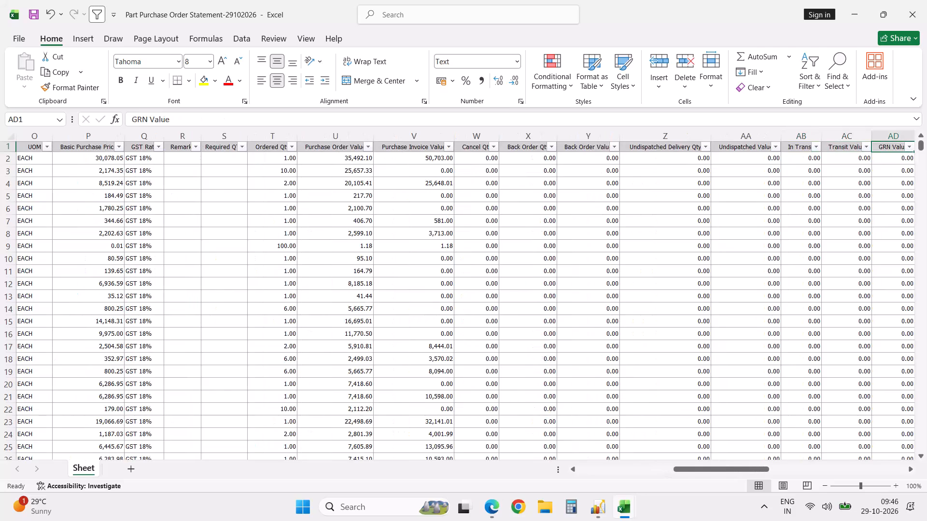
{"action": "key", "text": "ctrl+Left"}
{"action": "key", "text": "Left"}
{"action": "key", "text": "Left"}
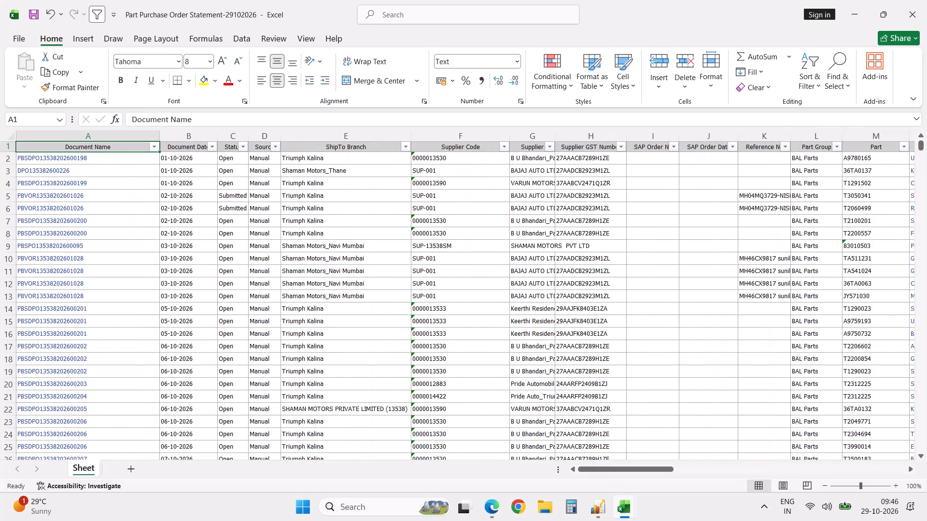
Filter the SAP Order Date column to show only 2026-10-28.
{"action": "left_click", "coordinate": [733, 147]}
{"action": "left_click", "coordinate": [632, 303]}
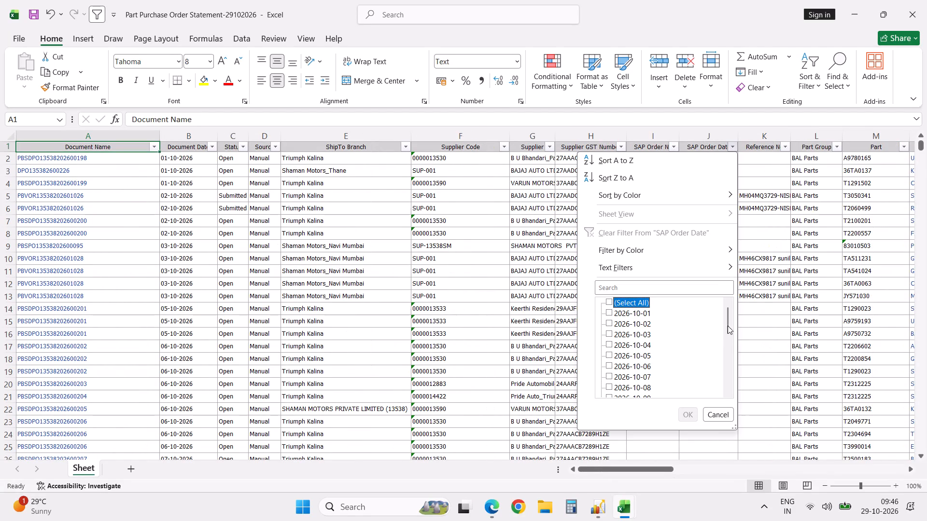
{"action": "left_click_drag", "start_coordinate": [729, 324], "coordinate": [726, 414]}
{"action": "left_click", "coordinate": [645, 380]}
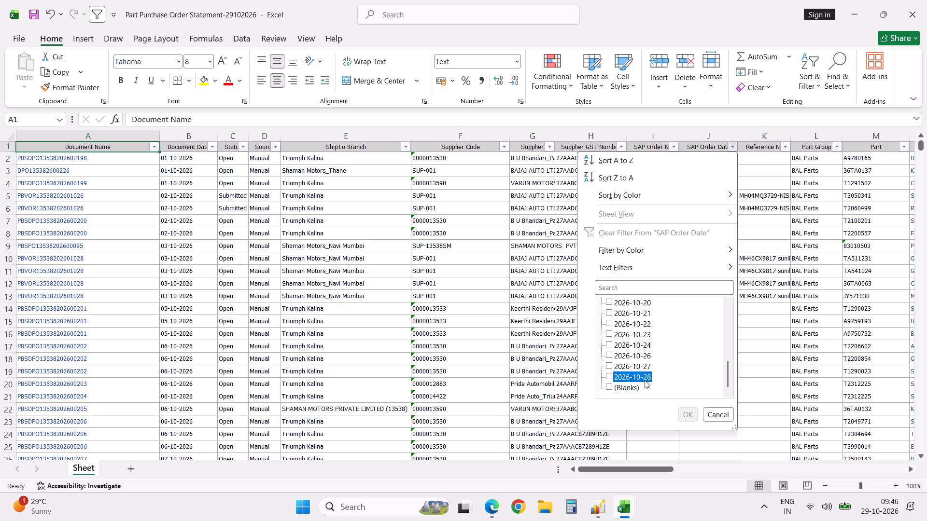
{"action": "left_click", "coordinate": [687, 412]}
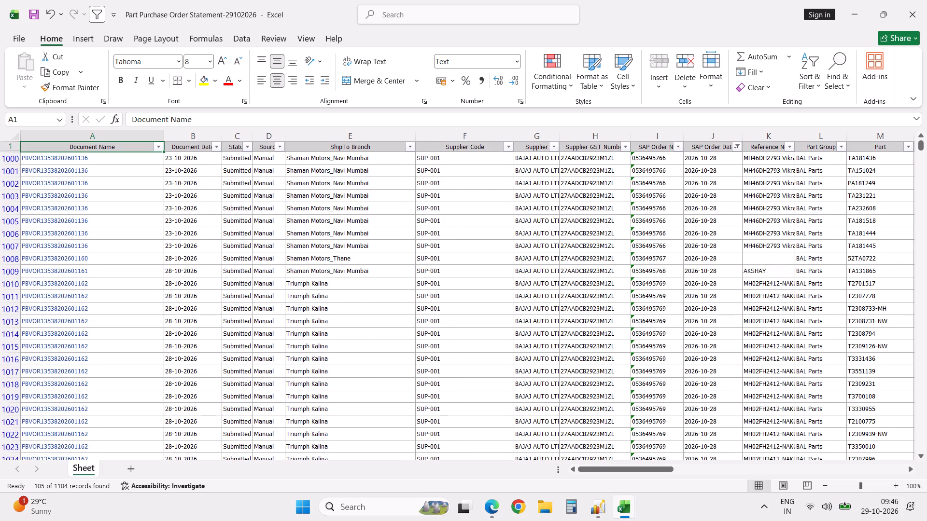
{"action": "left_click", "coordinate": [160, 146]}
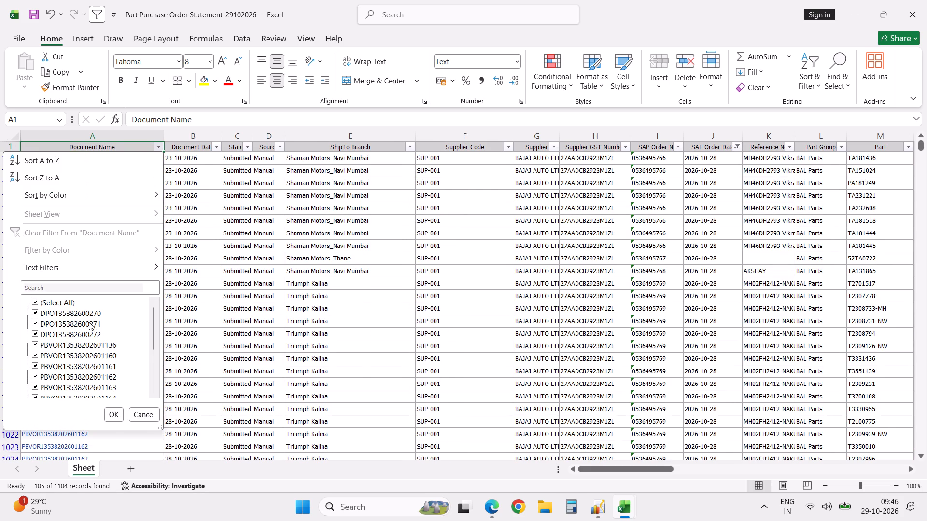
{"action": "left_click", "coordinate": [89, 314]}
{"action": "key", "text": "Down"}
{"action": "key", "text": "space"}
{"action": "key", "text": "Down"}
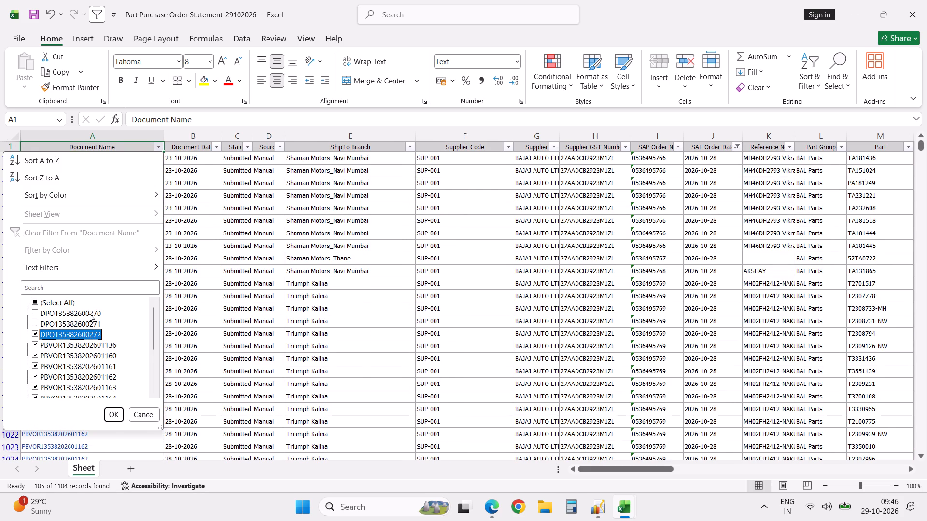
{"action": "key", "text": "space"}
{"action": "key", "text": "Return"}
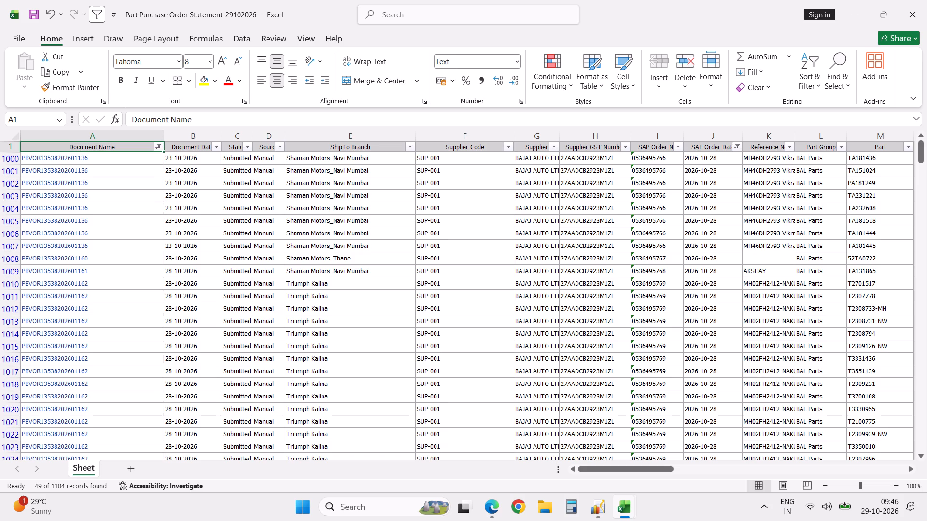
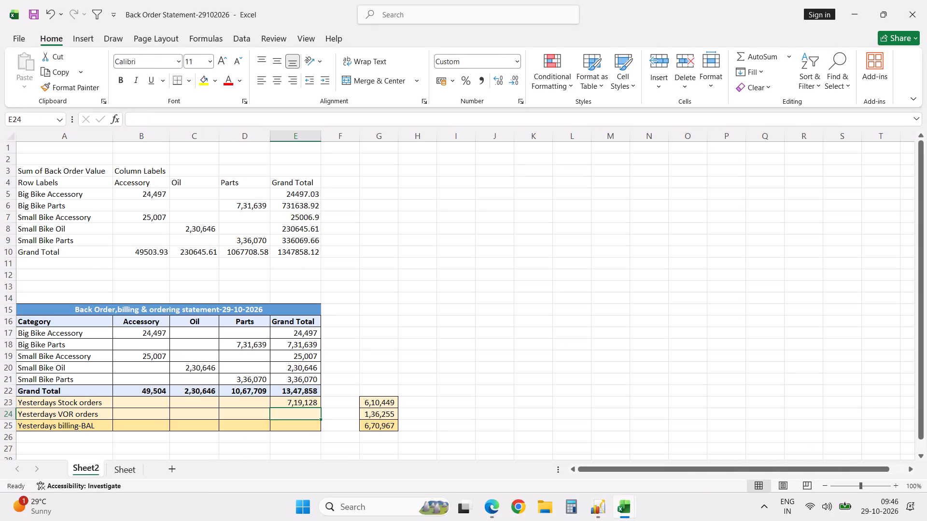
Enter 2736 in the Grand Total column of the Yesterdays VOR orders row.
{"action": "type", "text": "2736"}
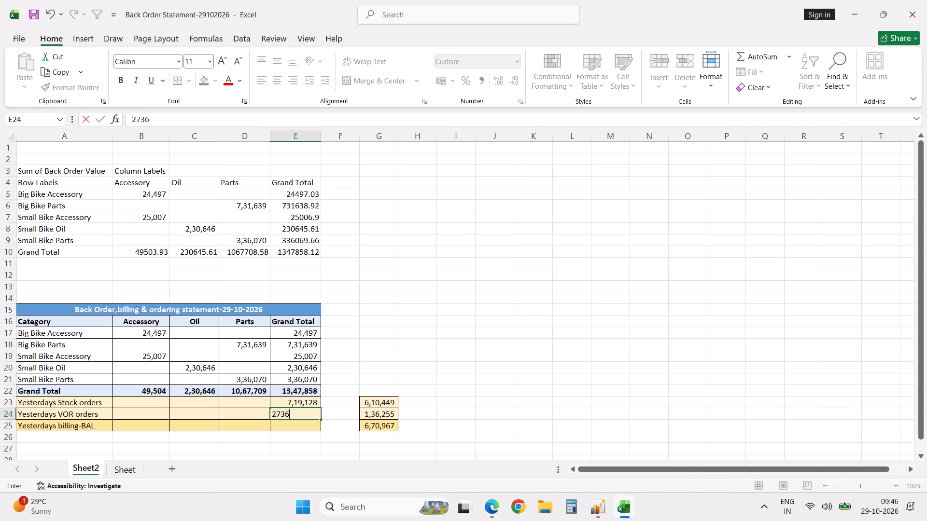
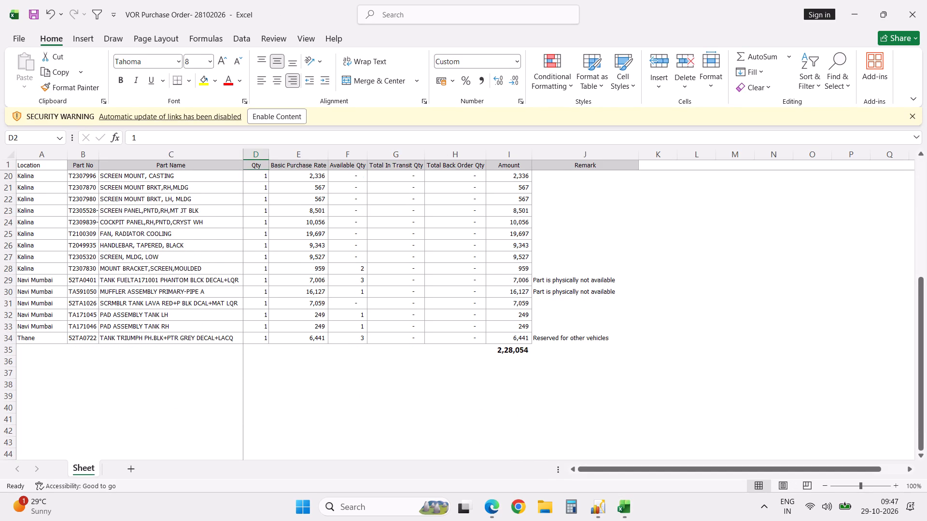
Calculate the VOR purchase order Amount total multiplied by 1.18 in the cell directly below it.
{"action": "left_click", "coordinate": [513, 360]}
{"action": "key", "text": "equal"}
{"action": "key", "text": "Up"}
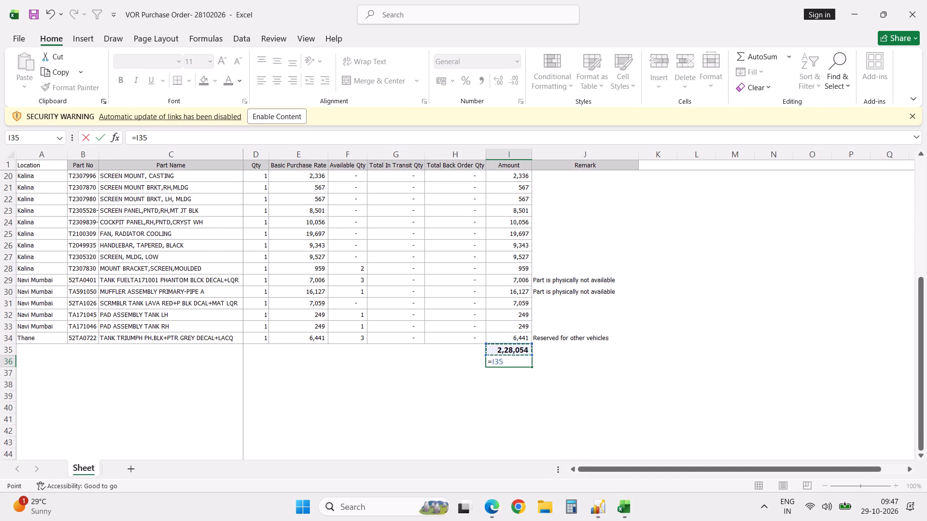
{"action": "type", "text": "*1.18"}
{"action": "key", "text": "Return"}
Close the VOR purchase order workbook without saving and save the back order statement.
{"action": "left_click", "coordinate": [910, 18]}
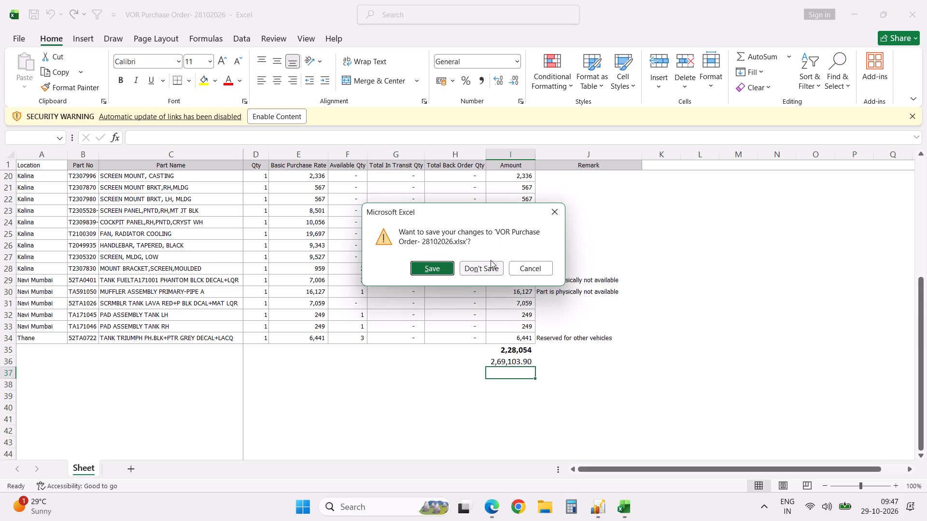
{"action": "left_click", "coordinate": [488, 266]}
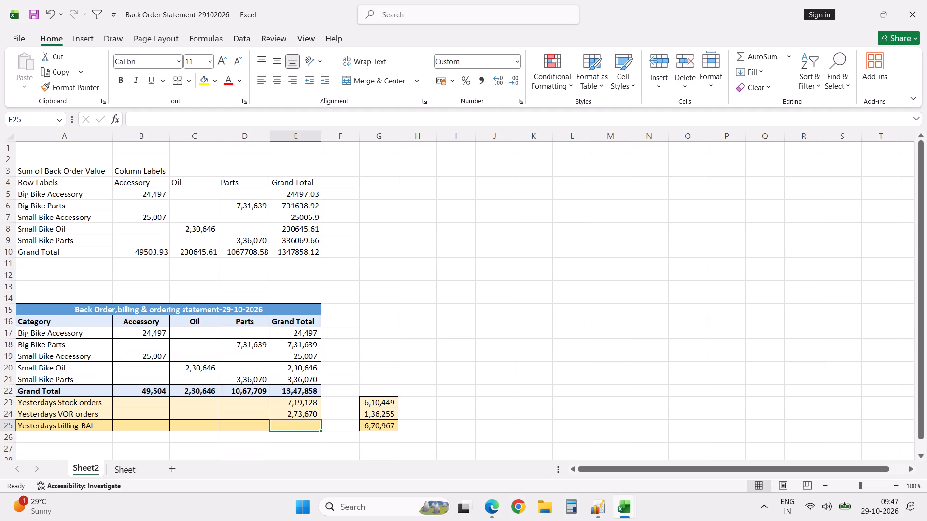
{"action": "key", "text": "ctrl+s"}
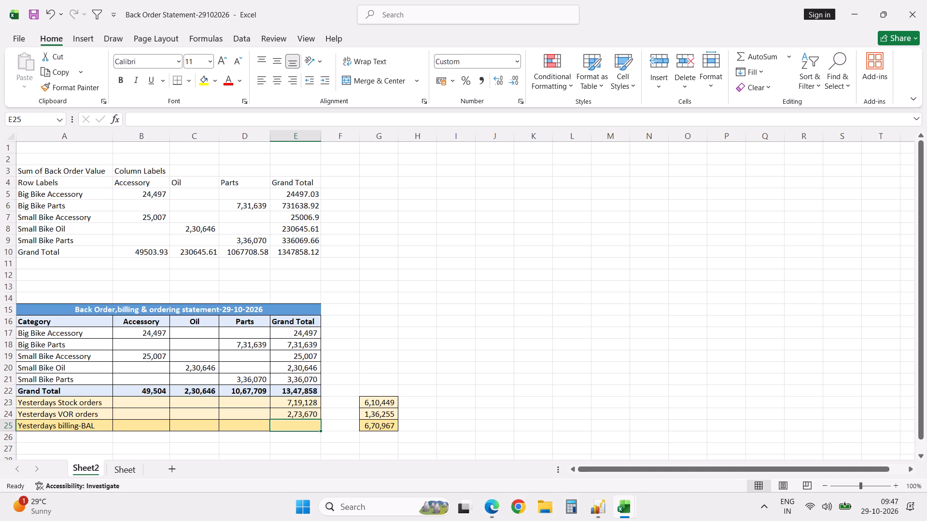
Switch to Excellon, find the Spare In-Transit Statement by searching "in trans", and generate the report.
{"action": "left_click", "coordinate": [601, 508]}
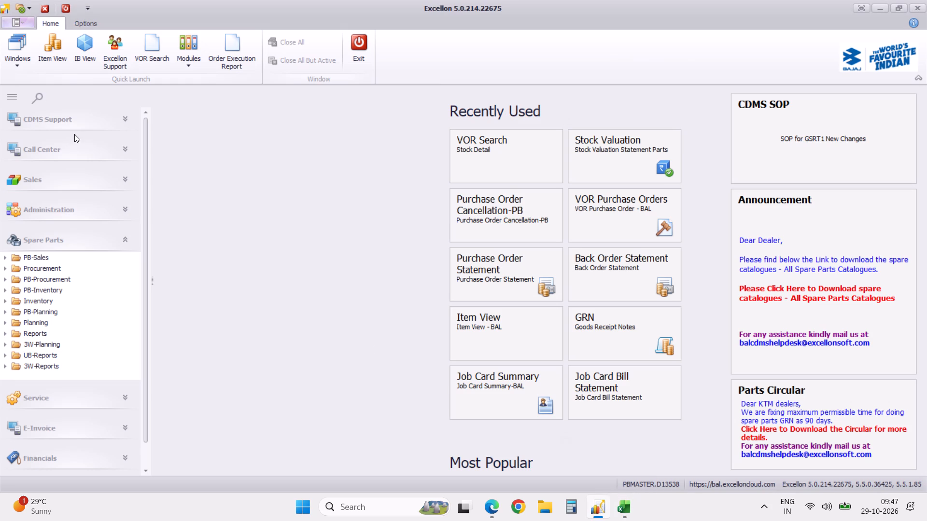
{"action": "type", "text": "in trans"}
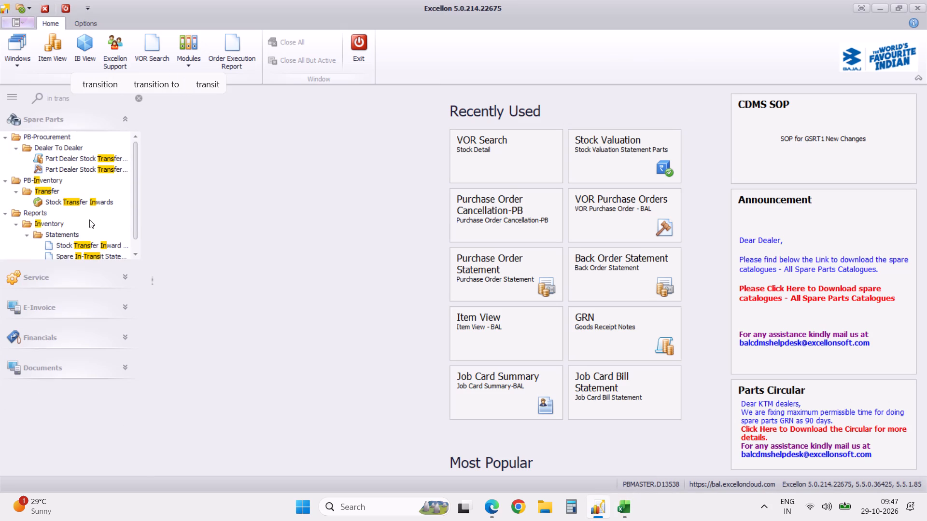
{"action": "left_click", "coordinate": [101, 258]}
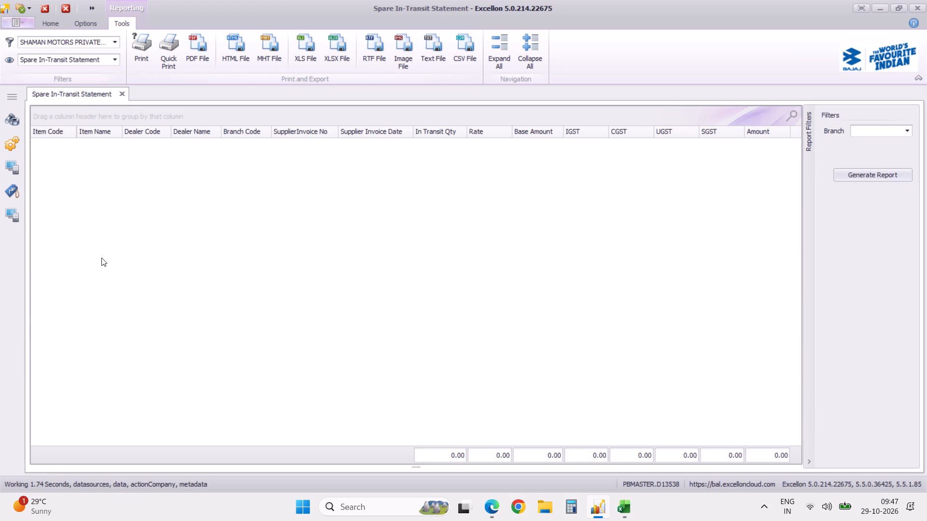
{"action": "left_click", "coordinate": [893, 176]}
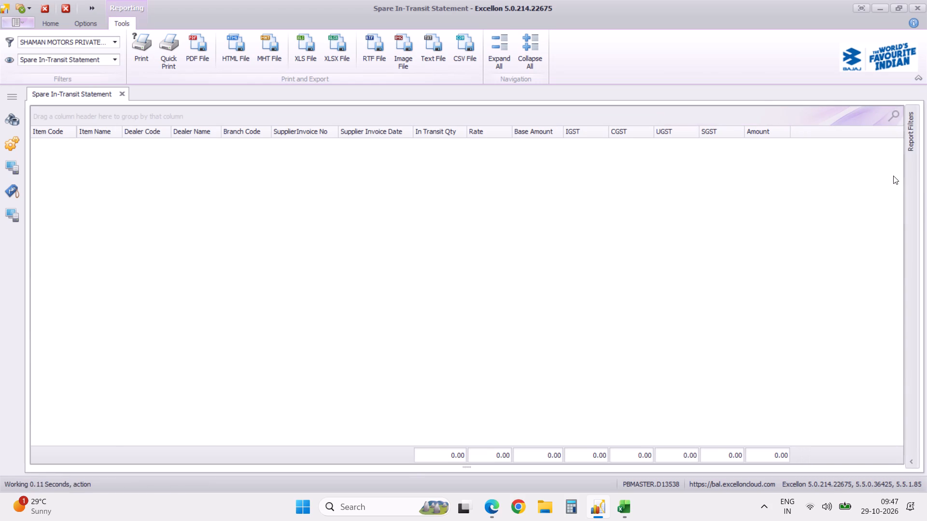
Export the report to XLSX with the export-hyperlinks option toggled, as Spare In-Transit Statement-29102026, and open the exported file.
{"action": "left_click", "coordinate": [333, 54]}
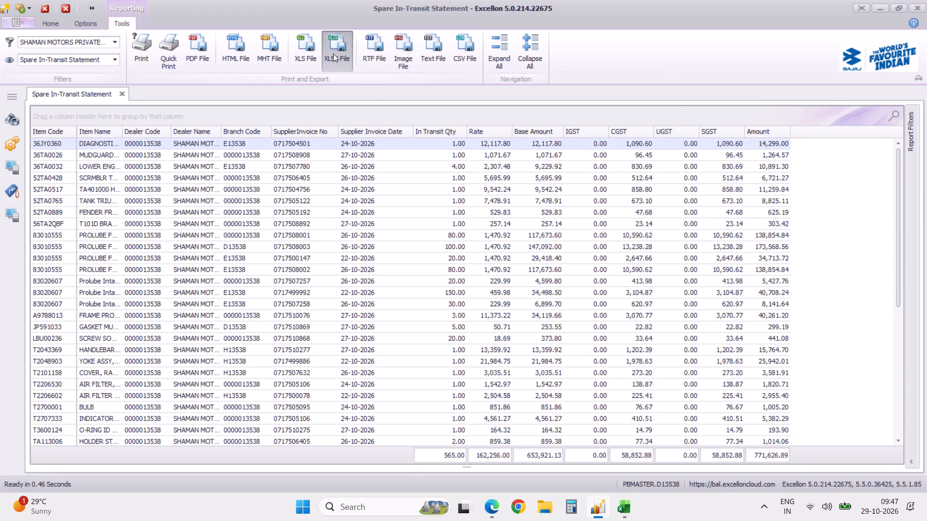
{"action": "left_click", "coordinate": [390, 274]}
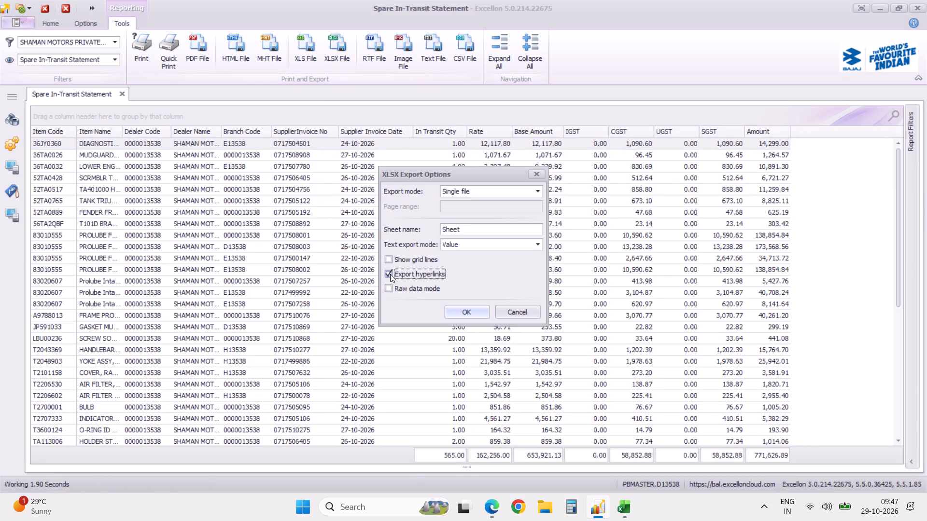
{"action": "left_click", "coordinate": [474, 315]}
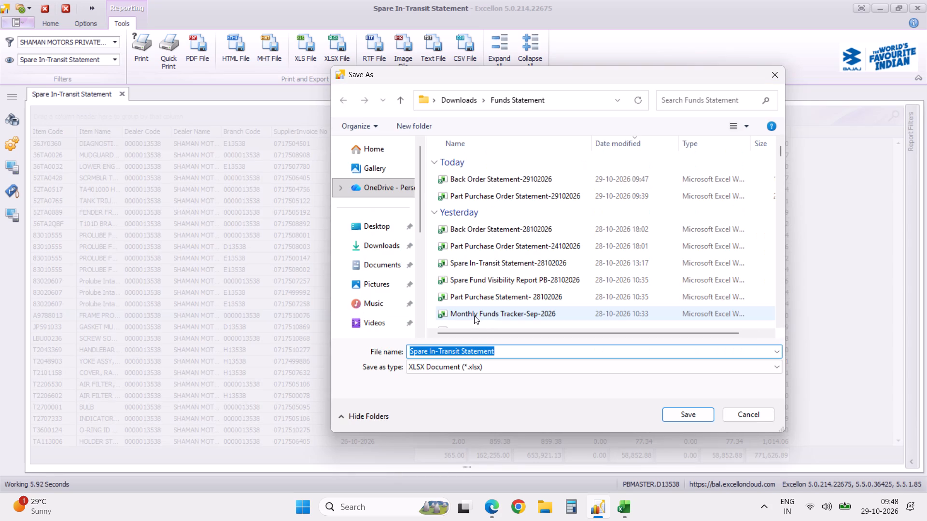
{"action": "left_click", "coordinate": [503, 351]}
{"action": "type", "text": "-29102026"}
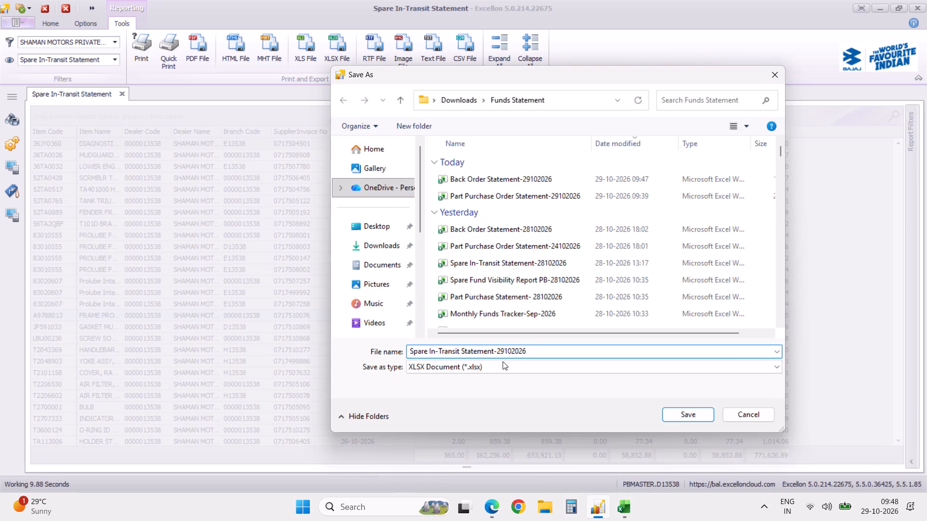
{"action": "left_click", "coordinate": [694, 415]}
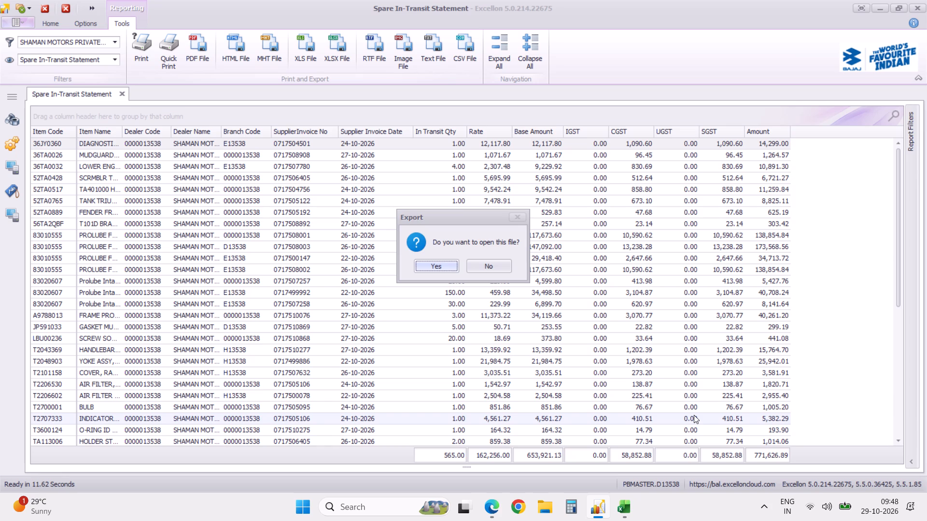
{"action": "left_click", "coordinate": [439, 268]}
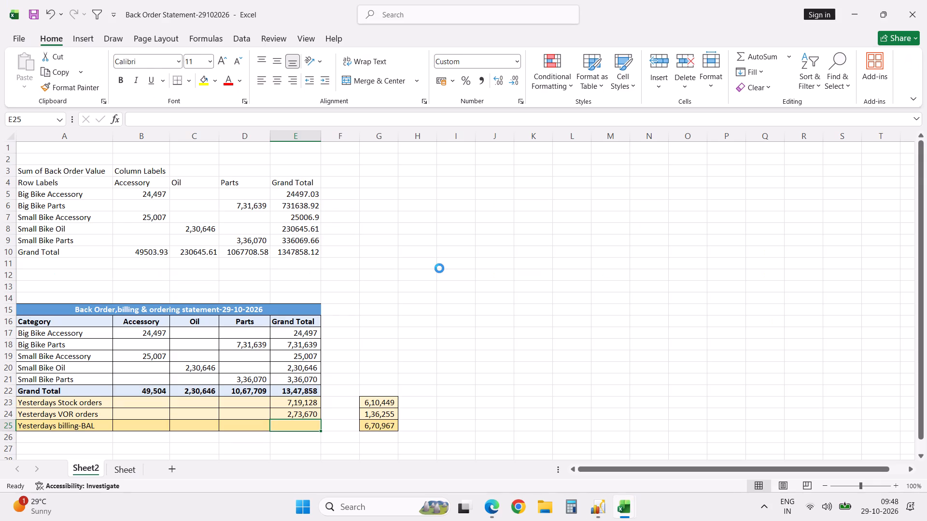
Add header filters to the in-transit statement and filter Supplier Invoice Date to 28 October 2026 only.
{"action": "type", "text": "dff"}
{"action": "left_click", "coordinate": [404, 148]}
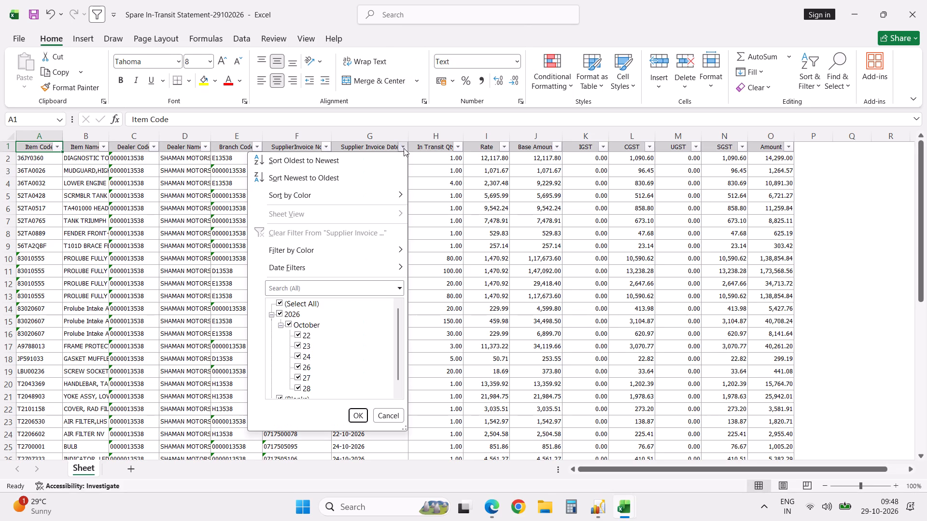
{"action": "left_click", "coordinate": [304, 303]}
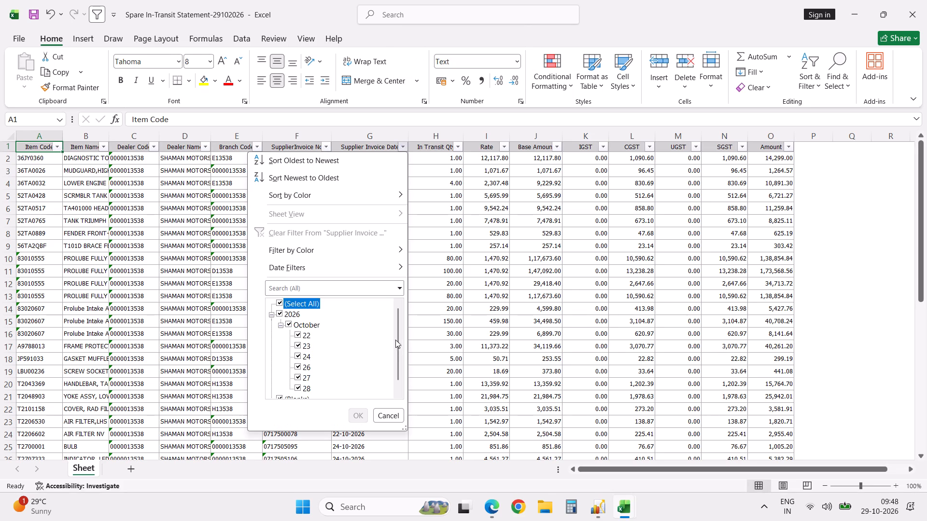
{"action": "left_click", "coordinate": [304, 388]}
{"action": "left_click", "coordinate": [357, 413]}
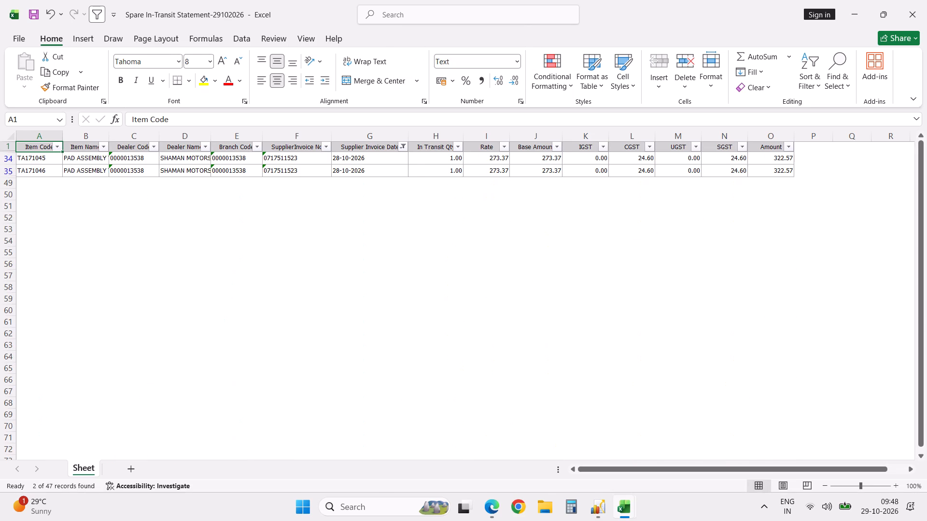
Sum the filtered in-transit amounts, enter 645 as the Yesterdays billing-BAL Grand Total in the back order statement, and save it.
{"action": "scroll", "coordinate": [675, 245], "scroll_direction": "up", "scroll_amount": 14}
{"action": "left_click", "coordinate": [772, 157]}
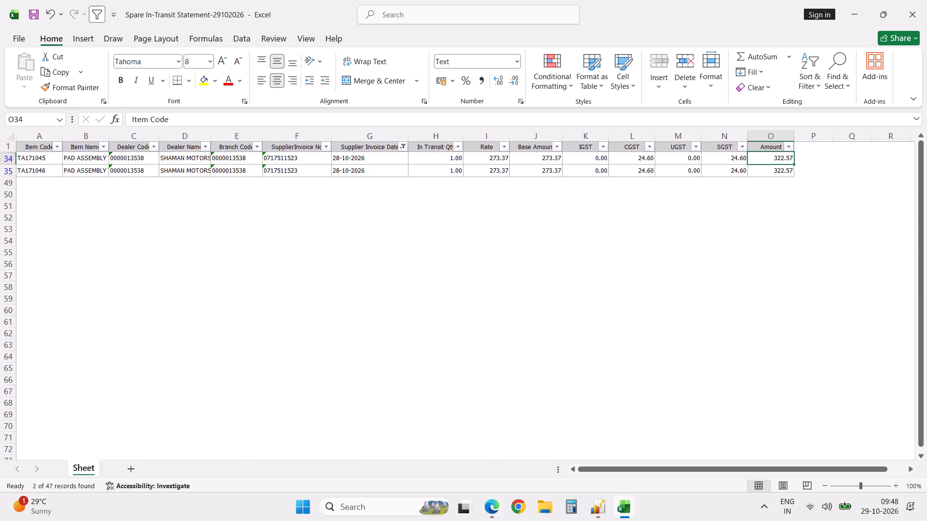
{"action": "key", "text": "shift+Down"}
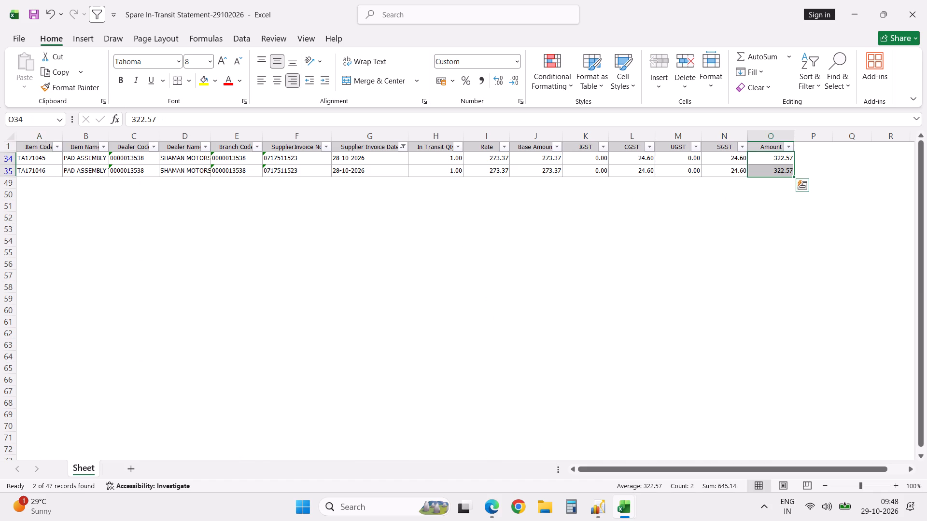
{"action": "key", "text": "alt+Tab"}
{"action": "type", "text": "645"}
{"action": "key", "text": "Return"}
{"action": "key", "text": "alt+Tab"}
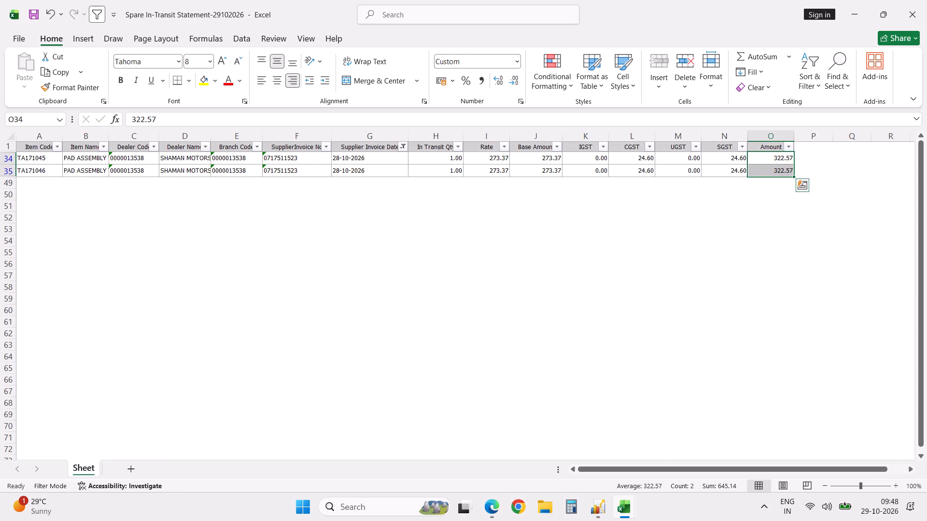
{"action": "key", "text": "alt+Tab"}
{"action": "key", "text": "ctrl+s"}
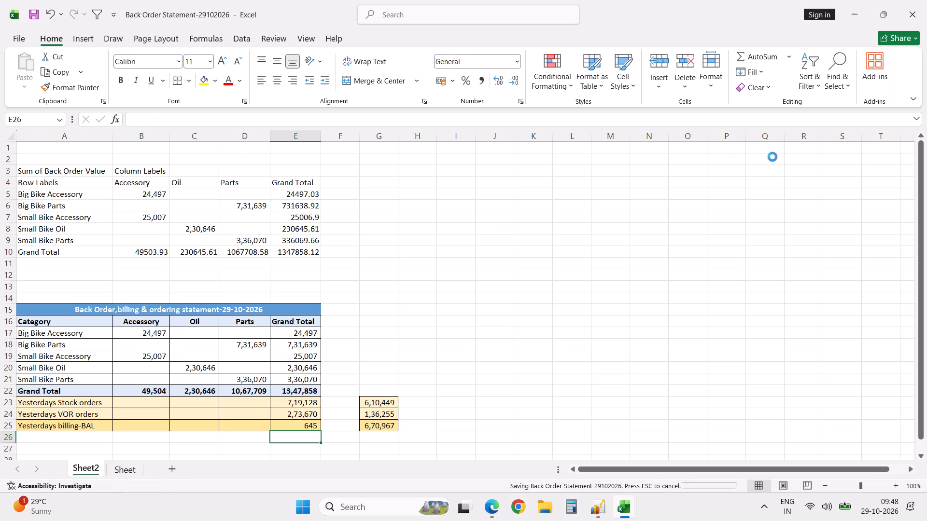
Reset the in-transit statement's Supplier Invoice Date filter to include all dates.
{"action": "key", "text": "alt+Tab"}
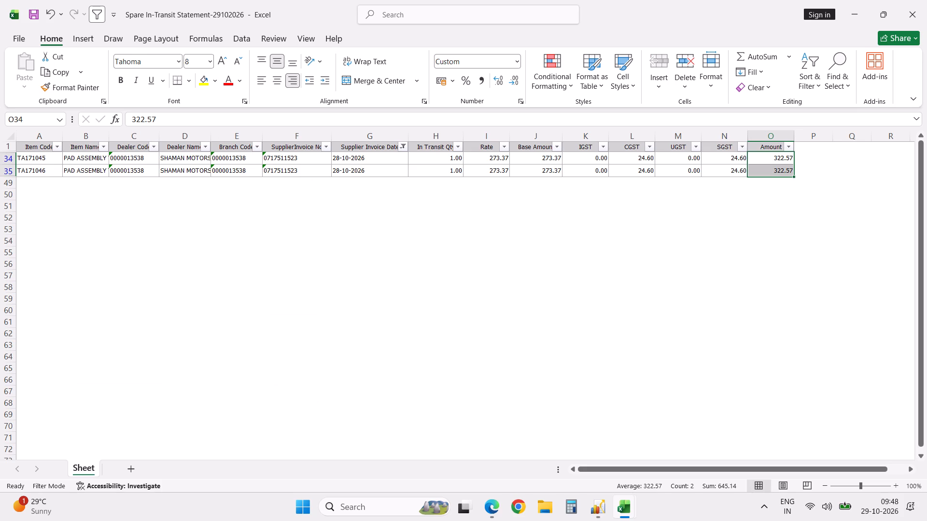
{"action": "left_click", "coordinate": [401, 147]}
{"action": "left_click", "coordinate": [308, 303]}
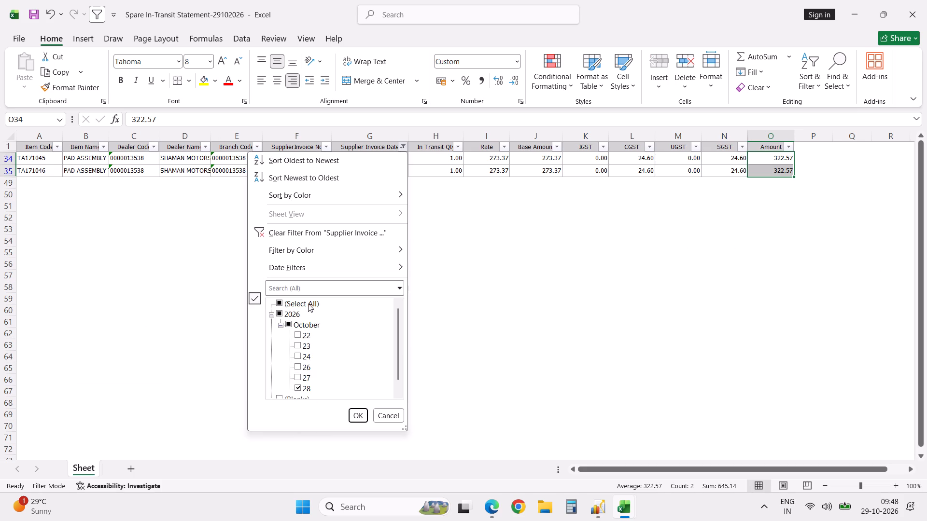
{"action": "left_click", "coordinate": [359, 419]}
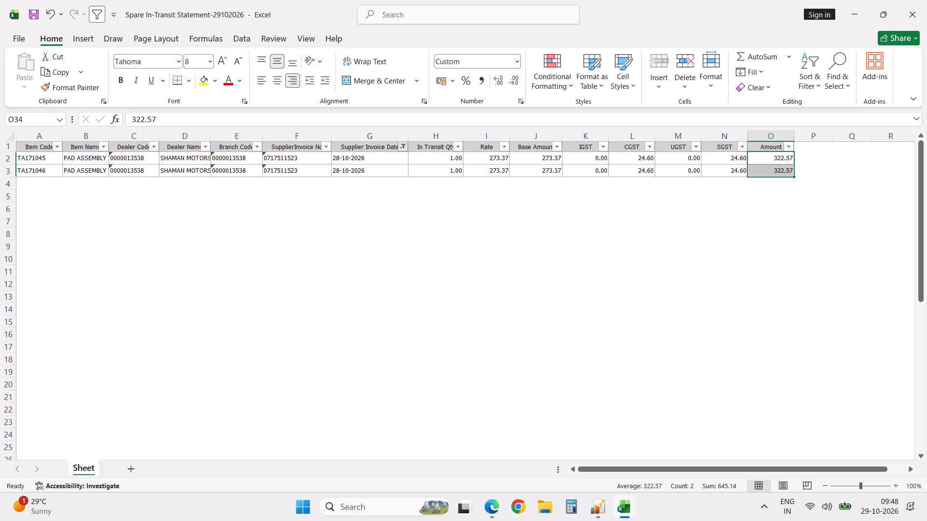
In the Part Purchase Order Statement-29102026 workbook, remove all active filters and add fresh header filters.
{"action": "left_click", "coordinate": [622, 507]}
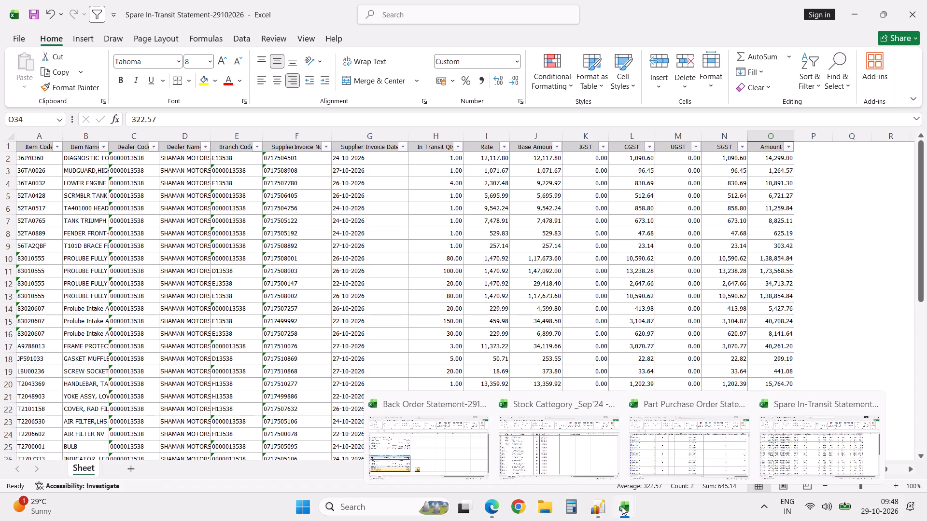
{"action": "left_click", "coordinate": [712, 416]}
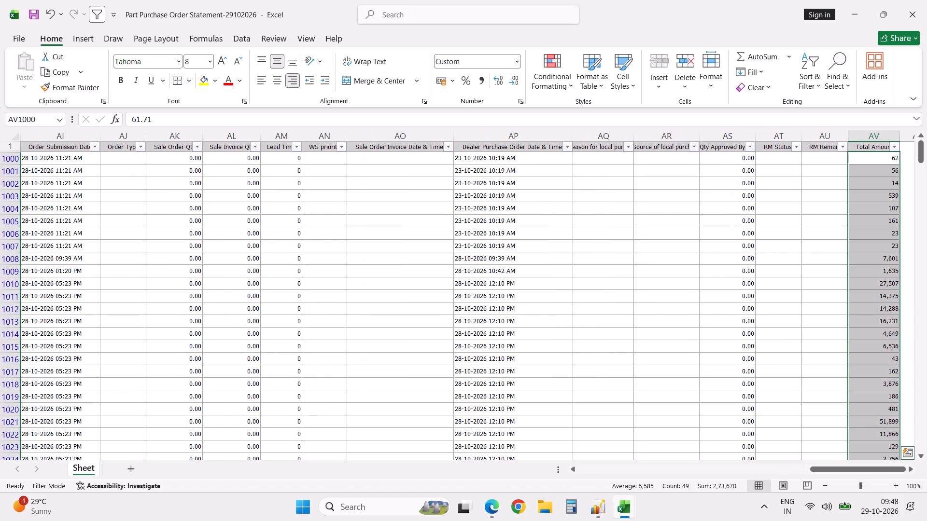
{"action": "type", "text": "dff"}
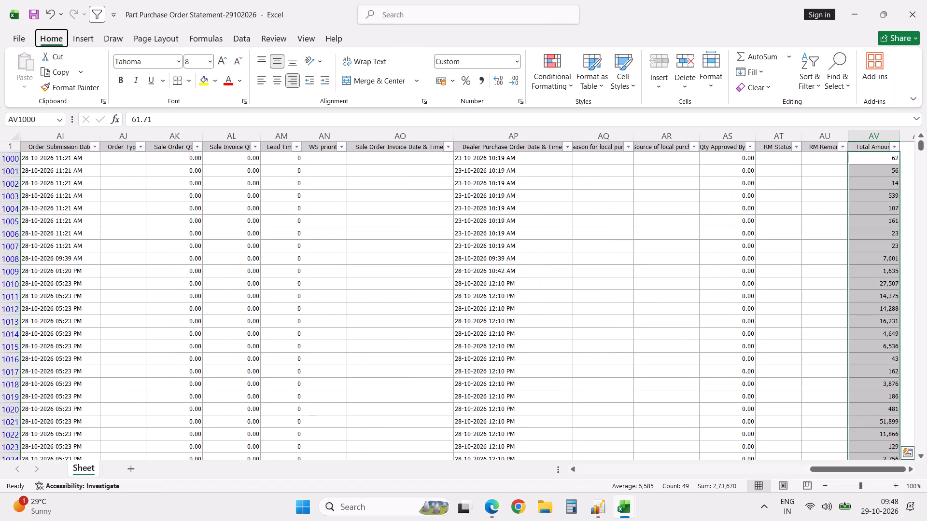
{"action": "left_click", "coordinate": [315, 150]}
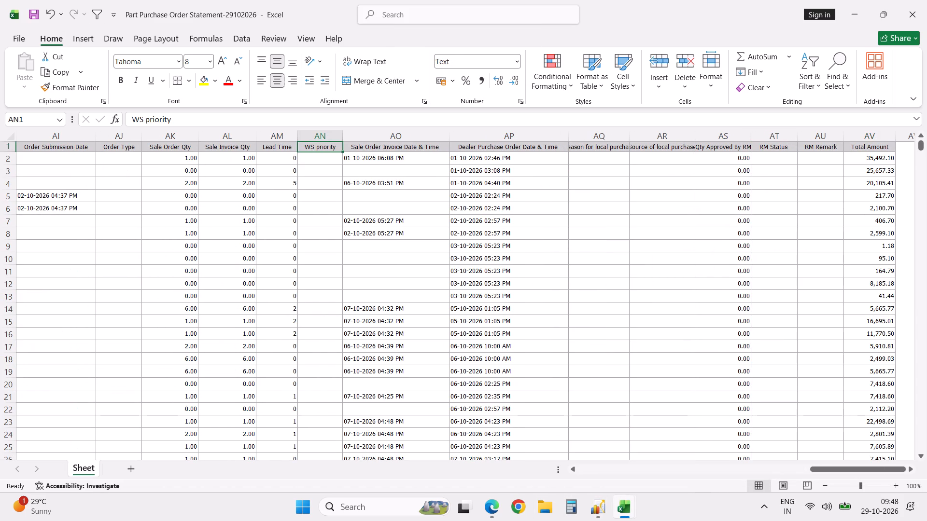
{"action": "type", "text": "dff"}
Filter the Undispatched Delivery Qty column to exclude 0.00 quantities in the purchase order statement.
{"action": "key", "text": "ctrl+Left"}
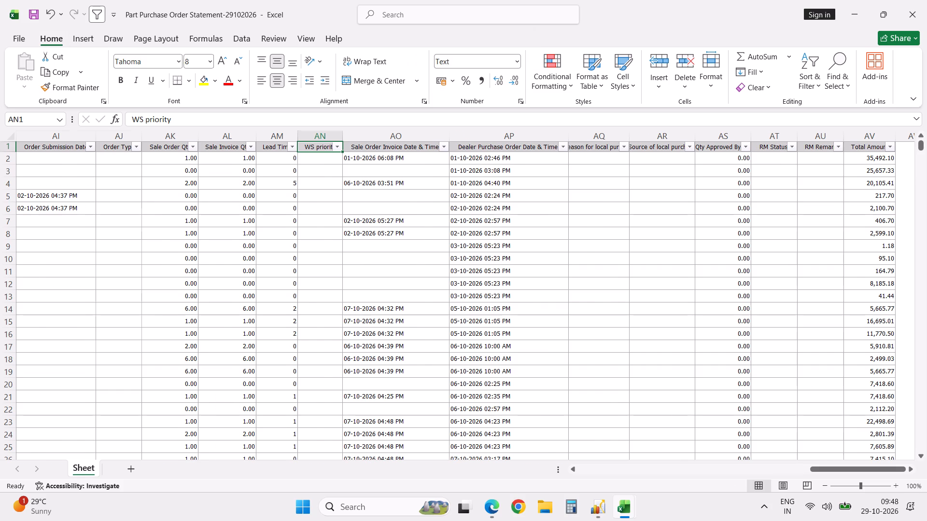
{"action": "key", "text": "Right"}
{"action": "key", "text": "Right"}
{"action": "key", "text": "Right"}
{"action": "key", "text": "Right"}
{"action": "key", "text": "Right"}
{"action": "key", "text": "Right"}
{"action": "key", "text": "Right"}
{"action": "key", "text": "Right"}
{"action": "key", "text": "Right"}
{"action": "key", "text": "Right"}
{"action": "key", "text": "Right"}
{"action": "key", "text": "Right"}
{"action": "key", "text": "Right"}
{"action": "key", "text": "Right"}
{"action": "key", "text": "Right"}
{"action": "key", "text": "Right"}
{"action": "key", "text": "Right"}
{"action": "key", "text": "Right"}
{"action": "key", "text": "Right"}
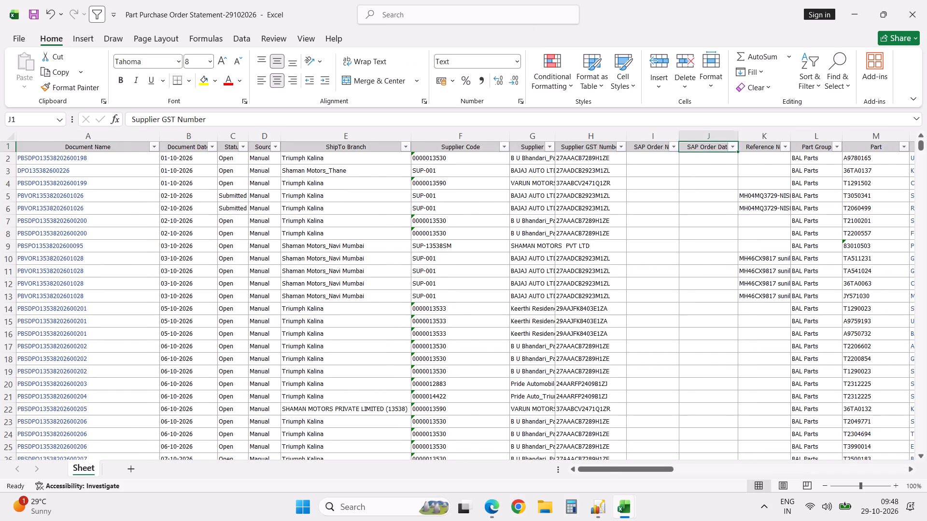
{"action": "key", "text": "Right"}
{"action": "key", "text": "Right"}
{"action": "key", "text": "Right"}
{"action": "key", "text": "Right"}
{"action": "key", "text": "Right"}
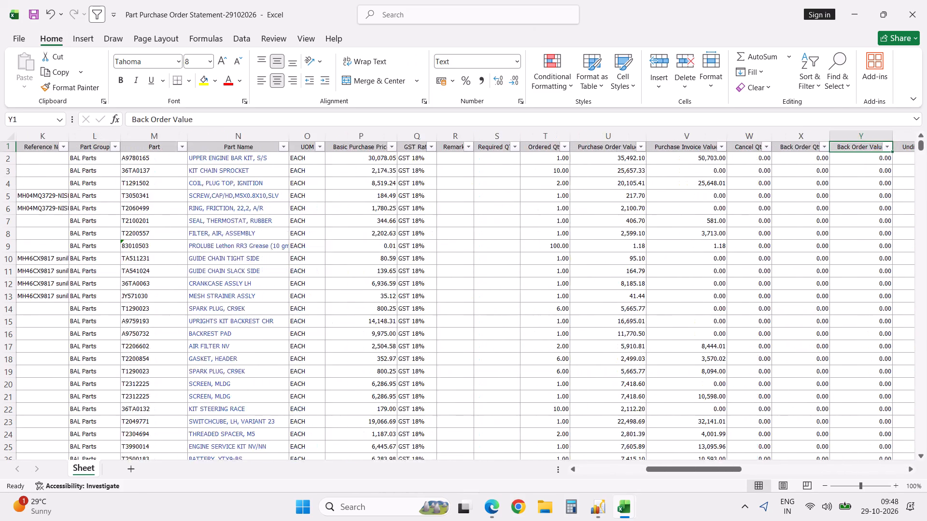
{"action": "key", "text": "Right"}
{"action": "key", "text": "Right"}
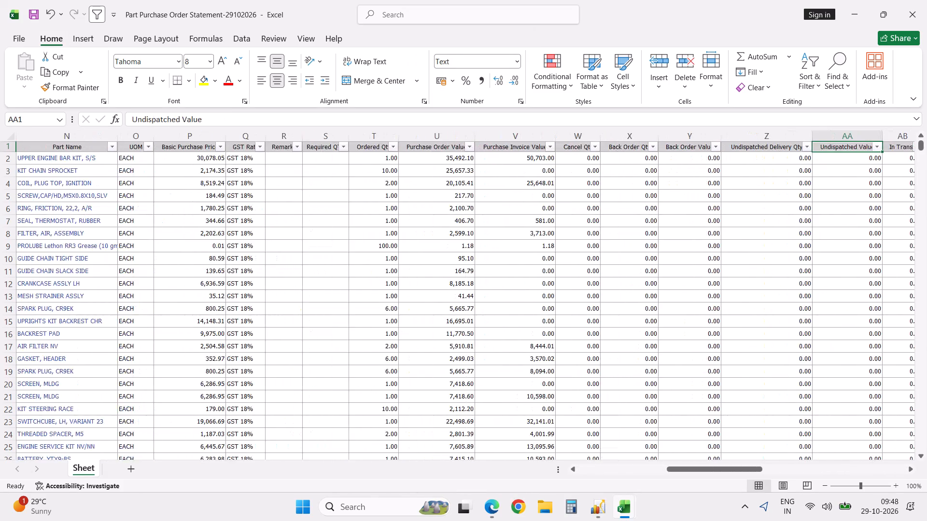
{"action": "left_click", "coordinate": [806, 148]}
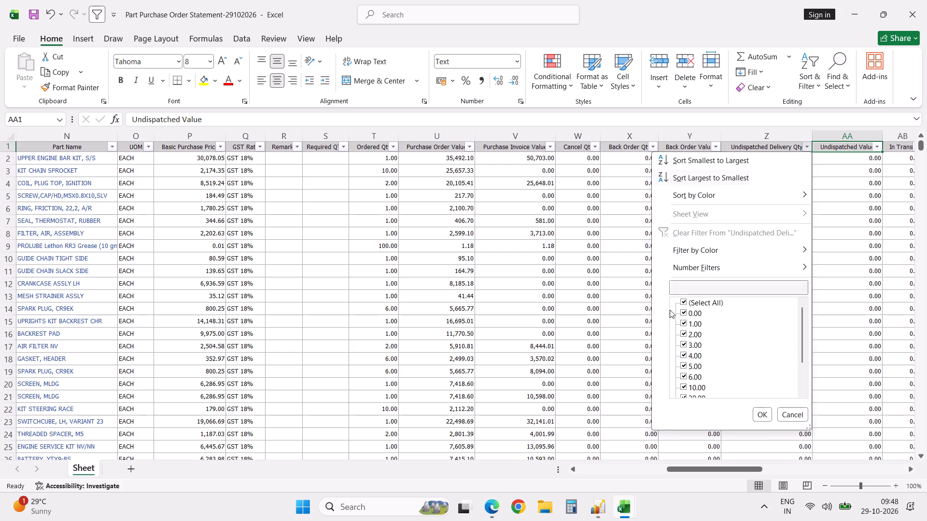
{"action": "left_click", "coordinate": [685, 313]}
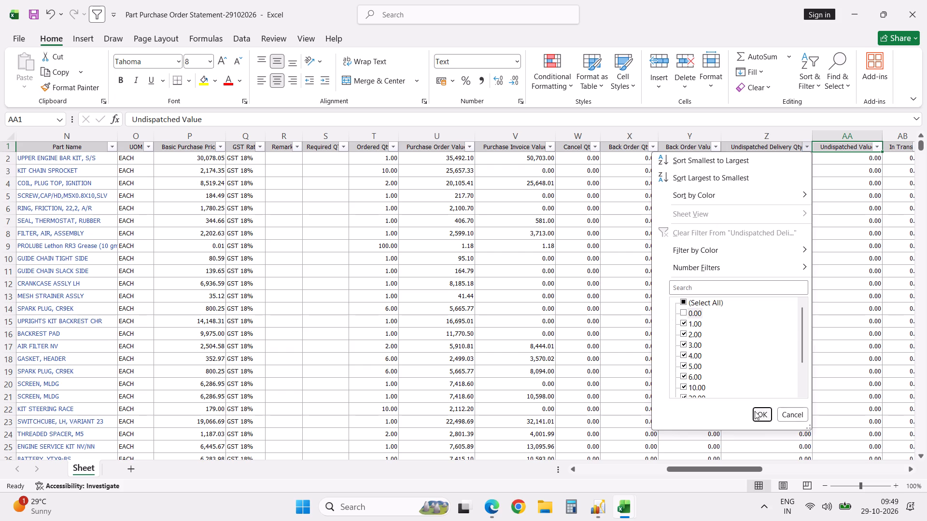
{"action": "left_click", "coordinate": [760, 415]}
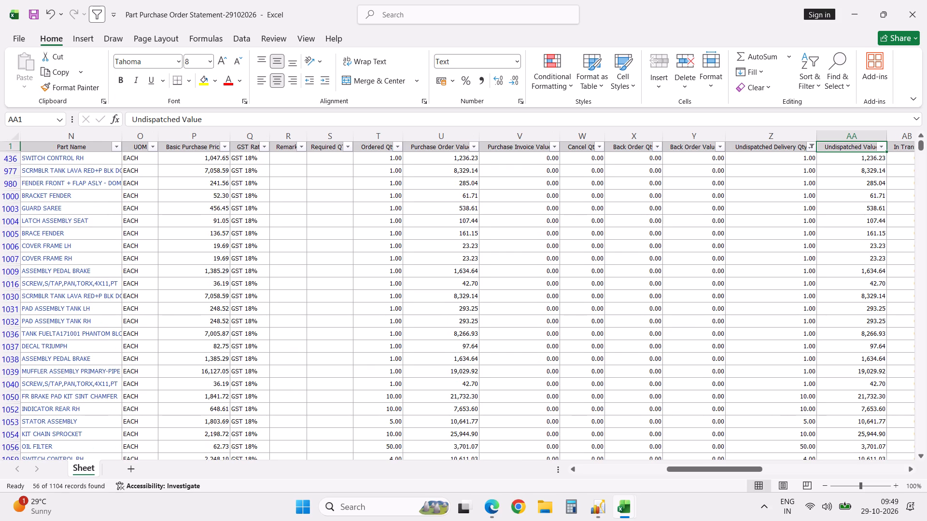
Select all filtered Undispatched Value amounts to read their sum, and review the listed orders' SAP order dates, reference numbers and parts.
{"action": "key", "text": "Down"}
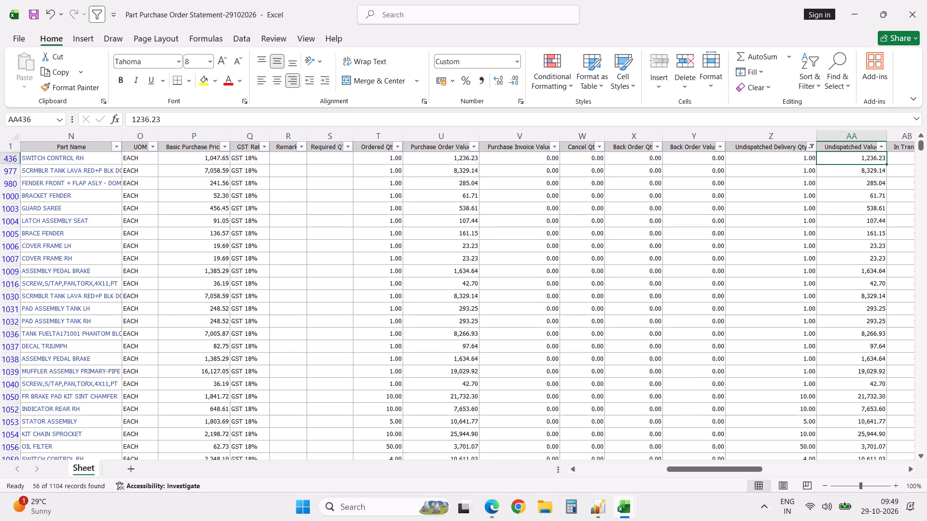
{"action": "key", "text": "ctrl+shift+Down"}
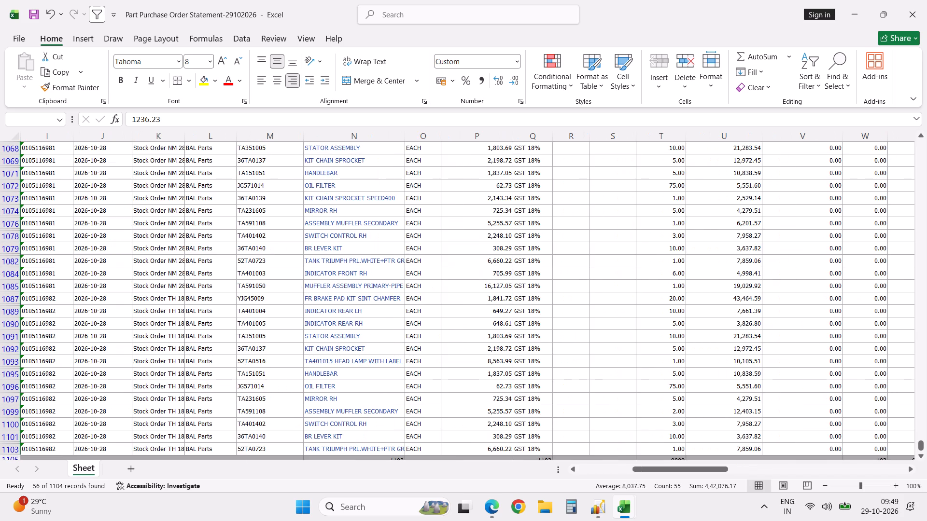
{"action": "scroll", "coordinate": [447, 265], "scroll_direction": "down", "scroll_amount": 3}
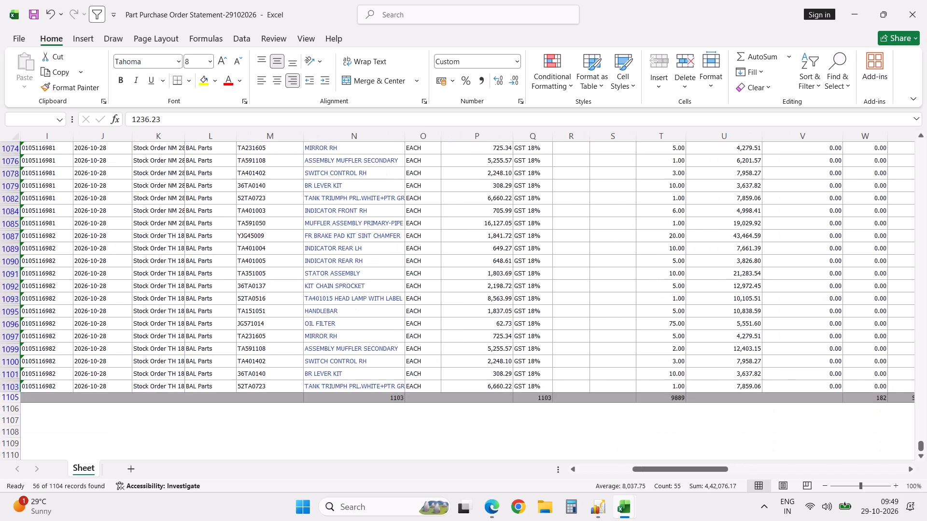
{"action": "scroll", "coordinate": [447, 265], "scroll_direction": "up", "scroll_amount": 11}
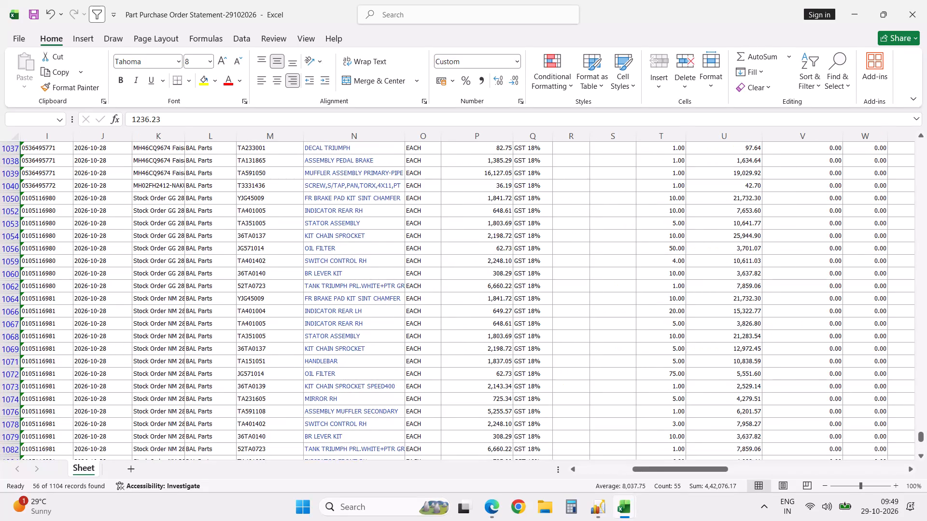
{"action": "scroll", "coordinate": [447, 265], "scroll_direction": "up", "scroll_amount": 1}
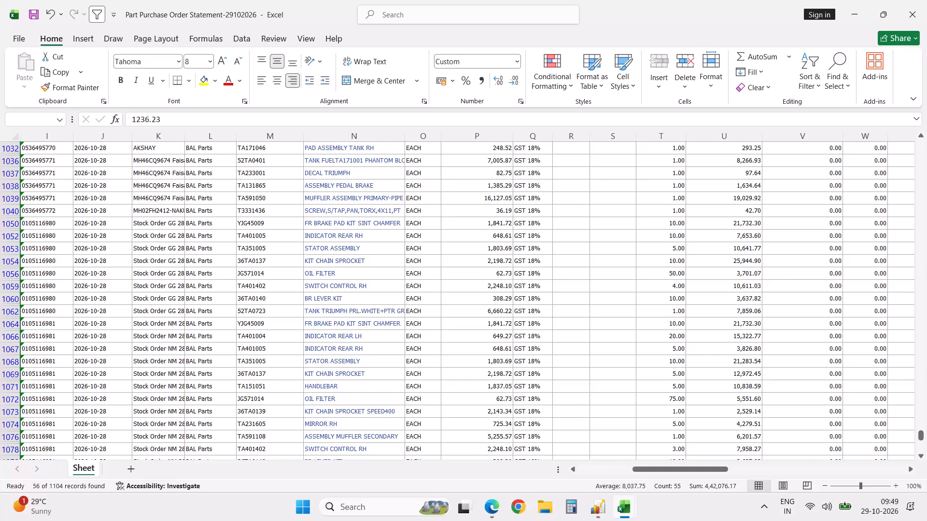
{"action": "scroll", "coordinate": [447, 265], "scroll_direction": "up", "scroll_amount": 2}
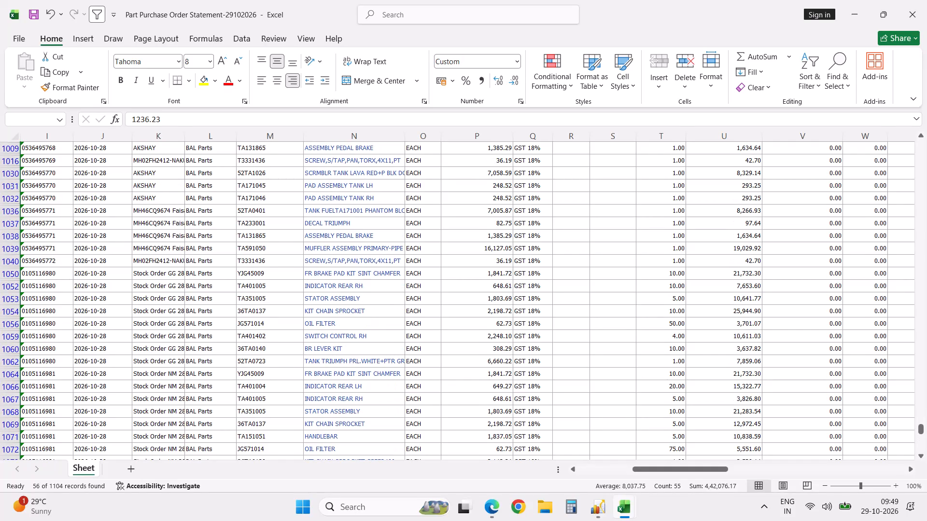
{"action": "scroll", "coordinate": [447, 265], "scroll_direction": "up", "scroll_amount": 3}
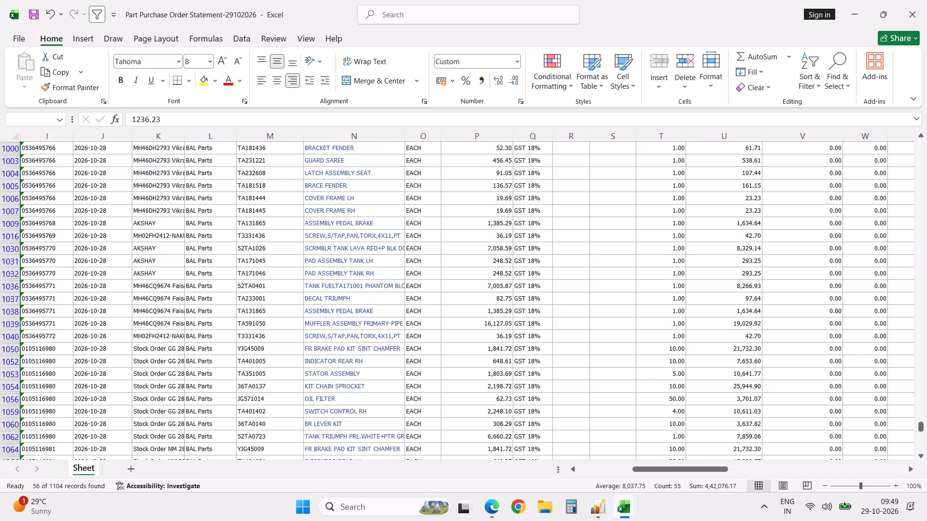
{"action": "scroll", "coordinate": [447, 265], "scroll_direction": "up", "scroll_amount": 3}
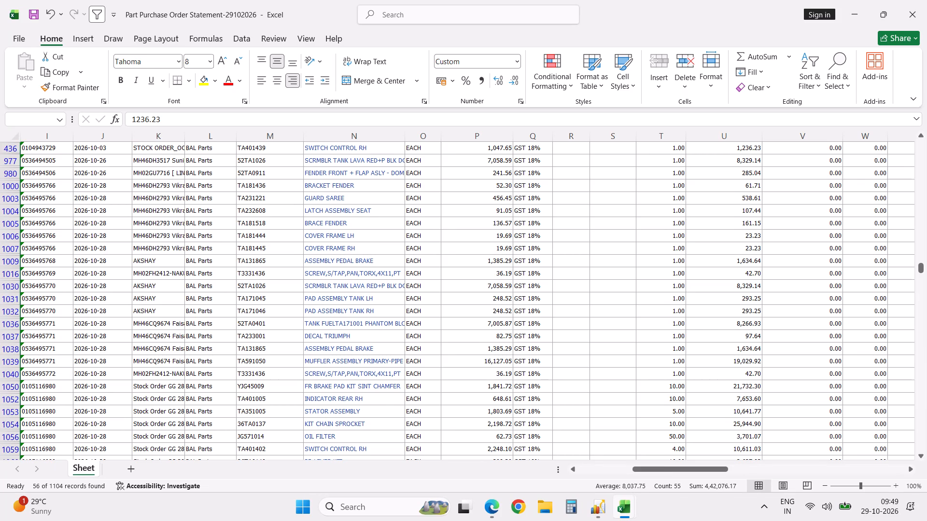
{"action": "scroll", "coordinate": [447, 265], "scroll_direction": "up", "scroll_amount": 2}
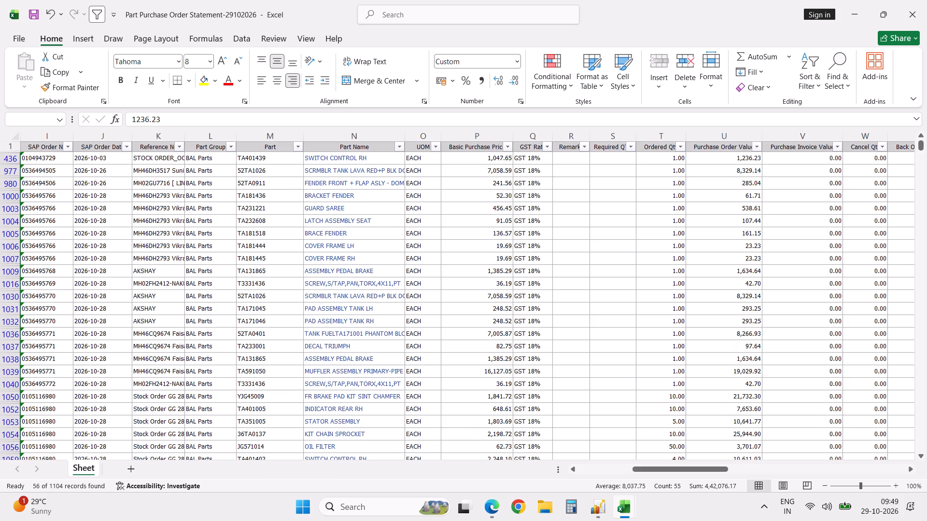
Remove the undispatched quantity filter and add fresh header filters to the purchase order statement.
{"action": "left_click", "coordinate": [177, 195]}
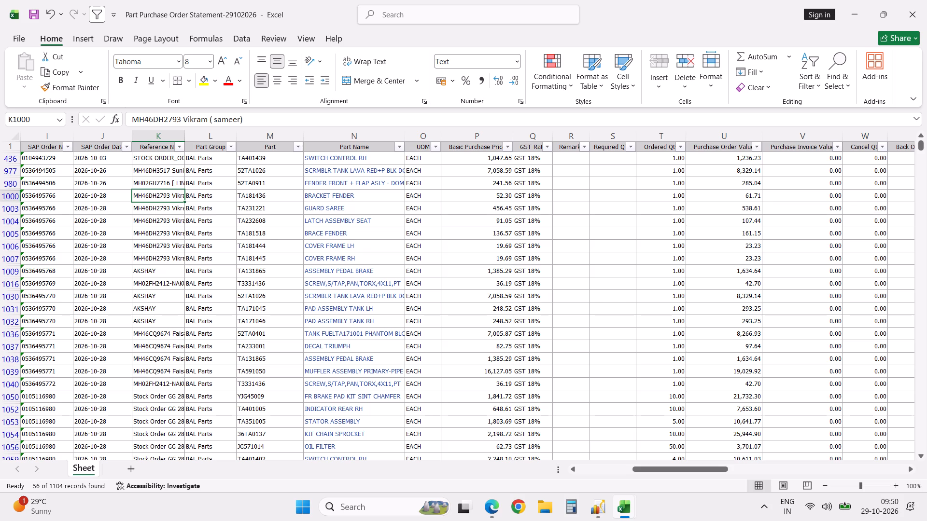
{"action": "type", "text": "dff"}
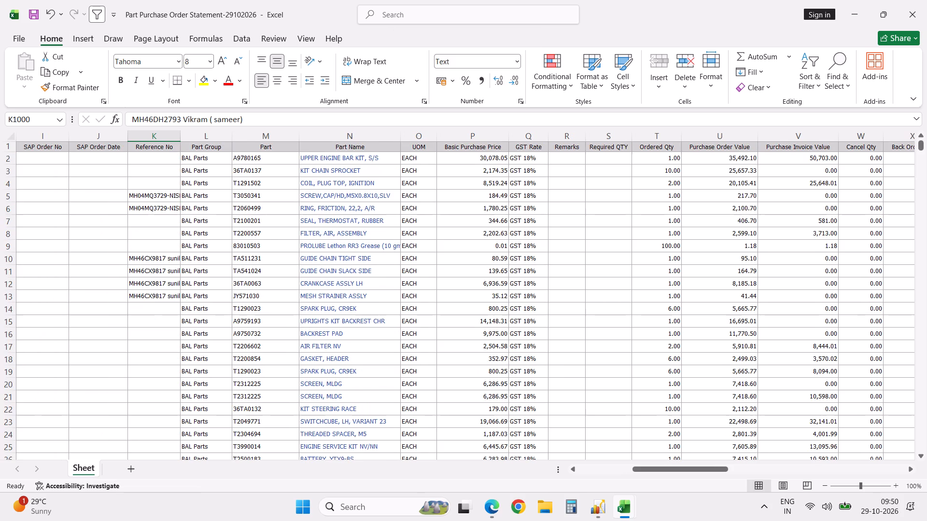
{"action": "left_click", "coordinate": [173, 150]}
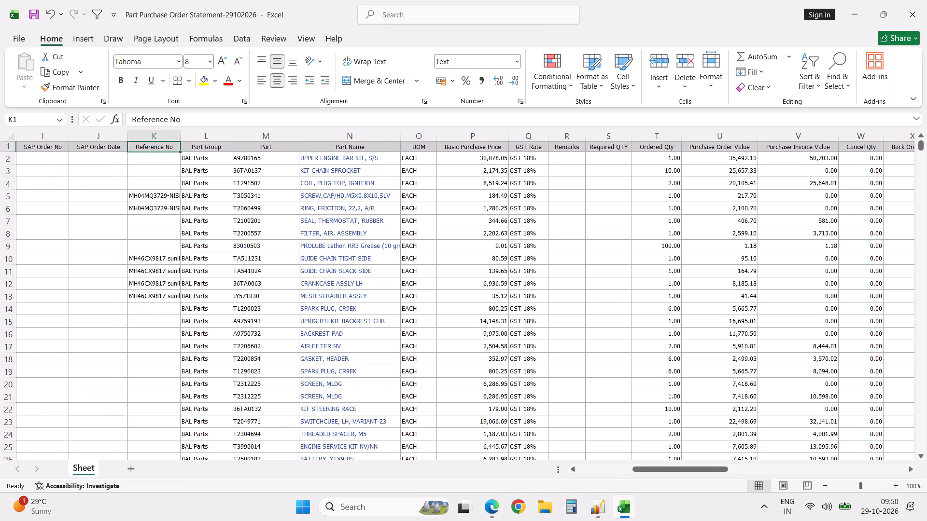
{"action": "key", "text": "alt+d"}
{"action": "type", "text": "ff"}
Filter the ShipTo Branch column to show only Shaman Motors_Navi Mumbai.
{"action": "key", "text": "ctrl+Left"}
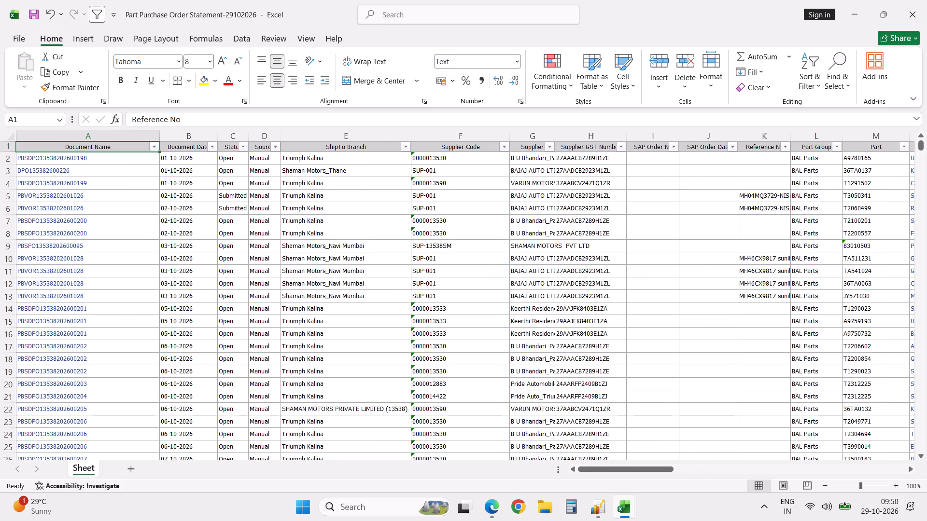
{"action": "left_click", "coordinate": [407, 149]}
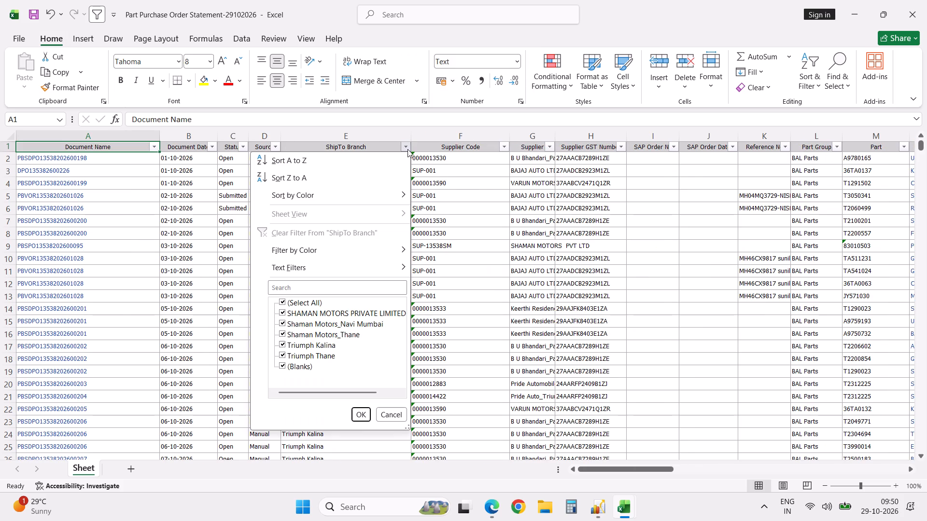
{"action": "left_click", "coordinate": [313, 302]}
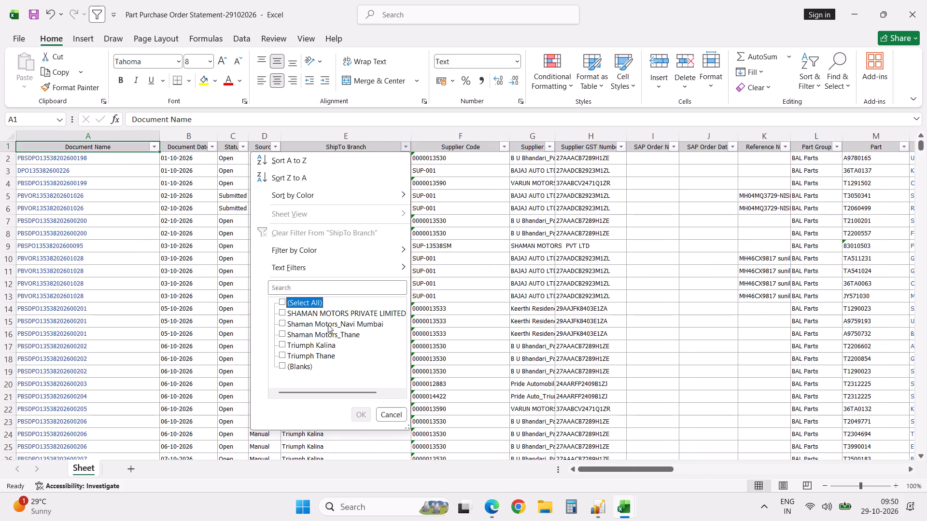
{"action": "left_click", "coordinate": [328, 325]}
{"action": "left_click", "coordinate": [360, 415]}
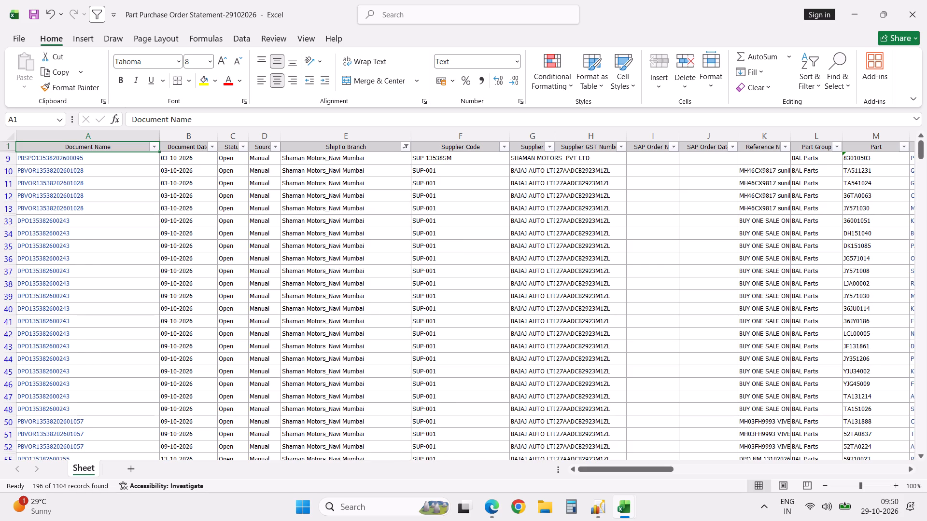
Filter the Cancel Qty column to exclude 0.00, leaving only the 5.00 quantity selected.
{"action": "key", "text": "Right"}
{"action": "key", "text": "Right"}
{"action": "key", "text": "Right"}
{"action": "key", "text": "Right"}
{"action": "key", "text": "Right"}
{"action": "key", "text": "Right"}
{"action": "key", "text": "Right"}
{"action": "key", "text": "Right"}
{"action": "key", "text": "Right"}
{"action": "key", "text": "Right"}
{"action": "key", "text": "Right"}
{"action": "key", "text": "Right"}
{"action": "key", "text": "Right"}
{"action": "key", "text": "Right"}
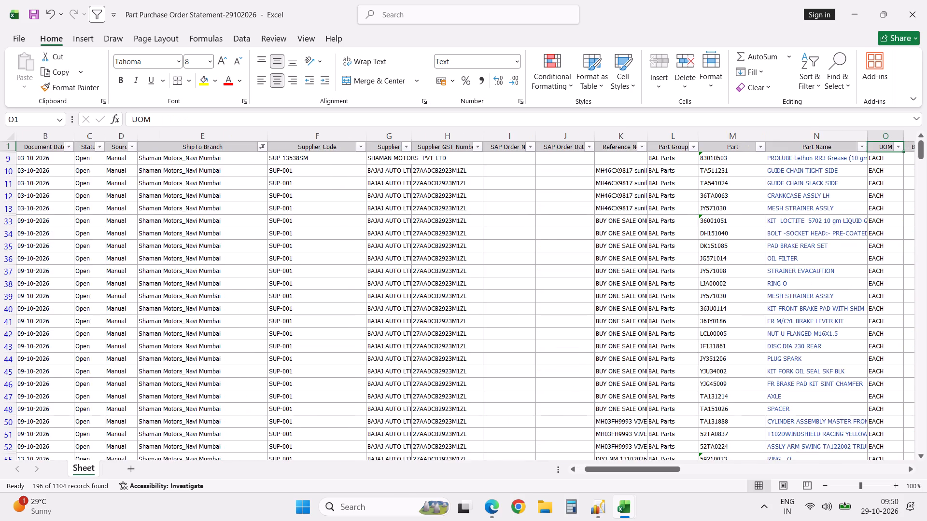
{"action": "key", "text": "Right"}
{"action": "key", "text": "Right"}
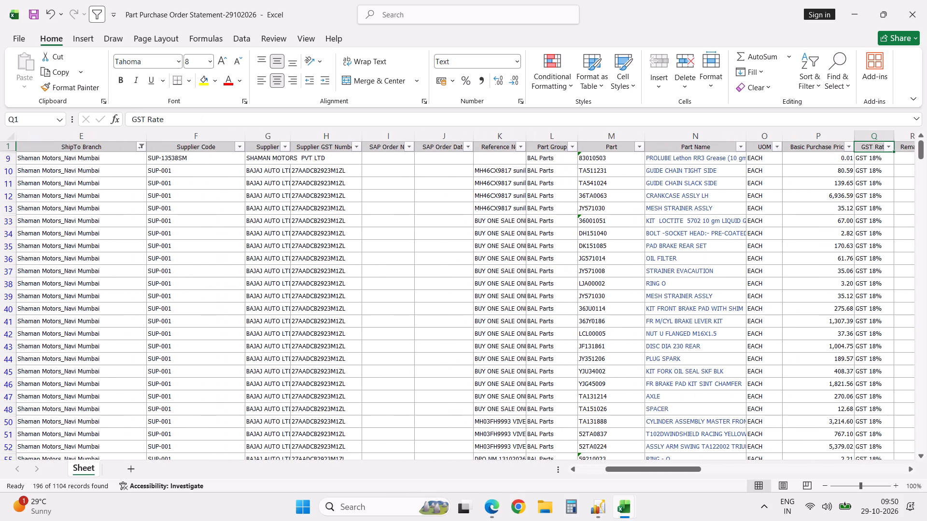
{"action": "key", "text": "Right"}
{"action": "key", "text": "Right"}
{"action": "key", "text": "Right"}
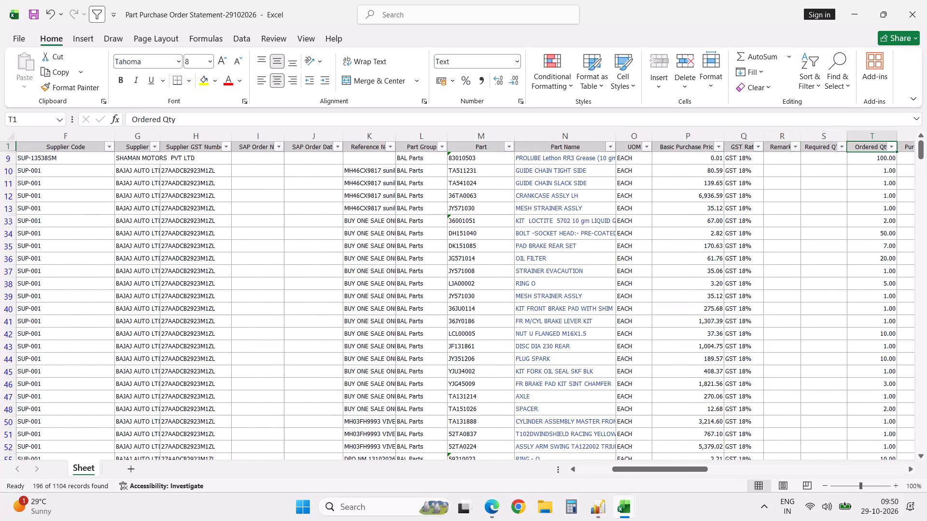
{"action": "key", "text": "Right"}
{"action": "key", "text": "Right"}
{"action": "key", "text": "Right"}
{"action": "key", "text": "Right"}
{"action": "key", "text": "Right"}
{"action": "key", "text": "Right"}
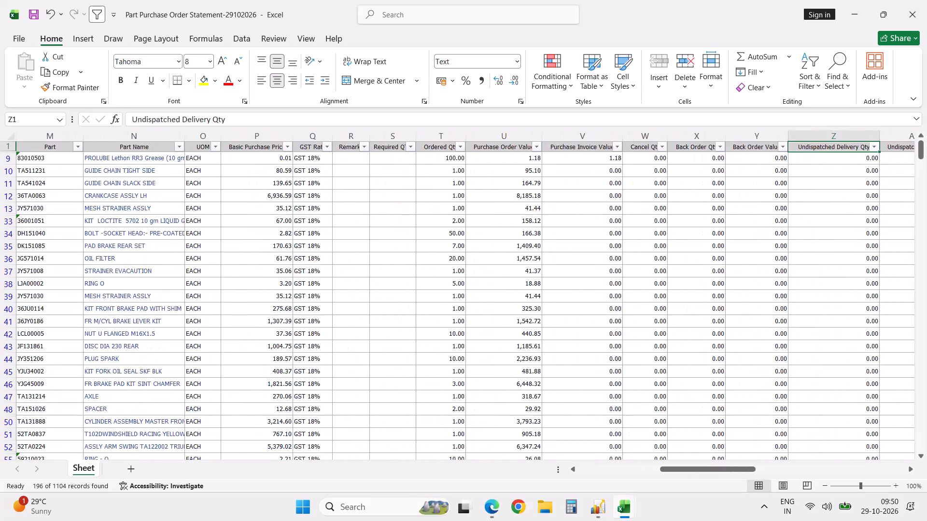
{"action": "key", "text": "Right"}
{"action": "key", "text": "Right"}
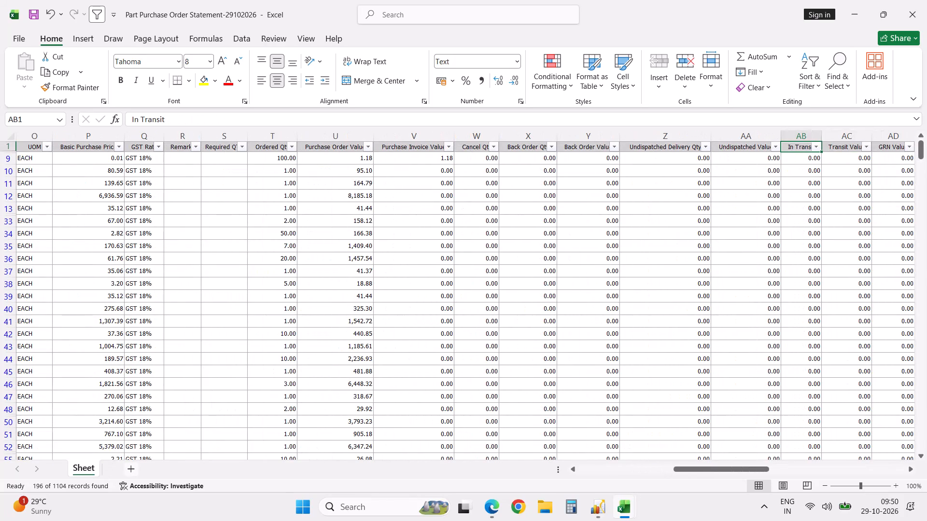
{"action": "left_click", "coordinate": [494, 148]}
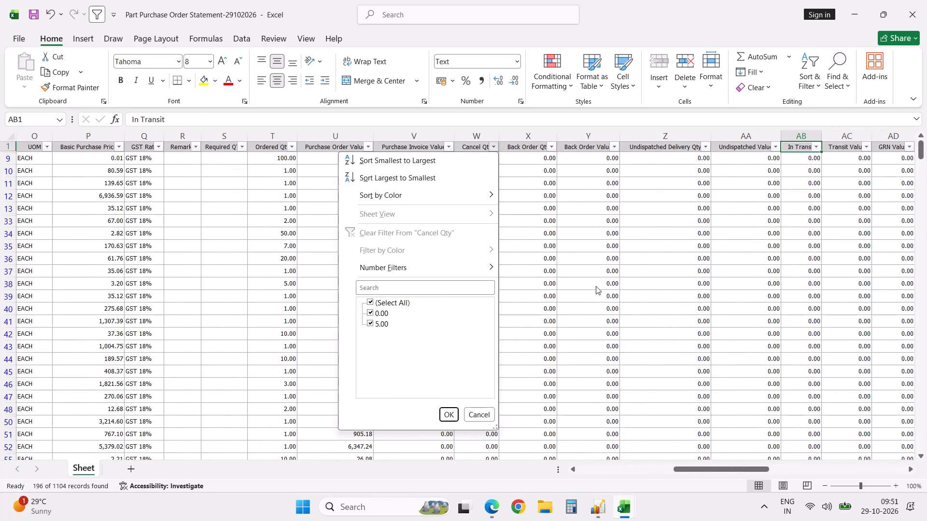
{"action": "left_click", "coordinate": [600, 289]}
{"action": "left_click", "coordinate": [495, 148]}
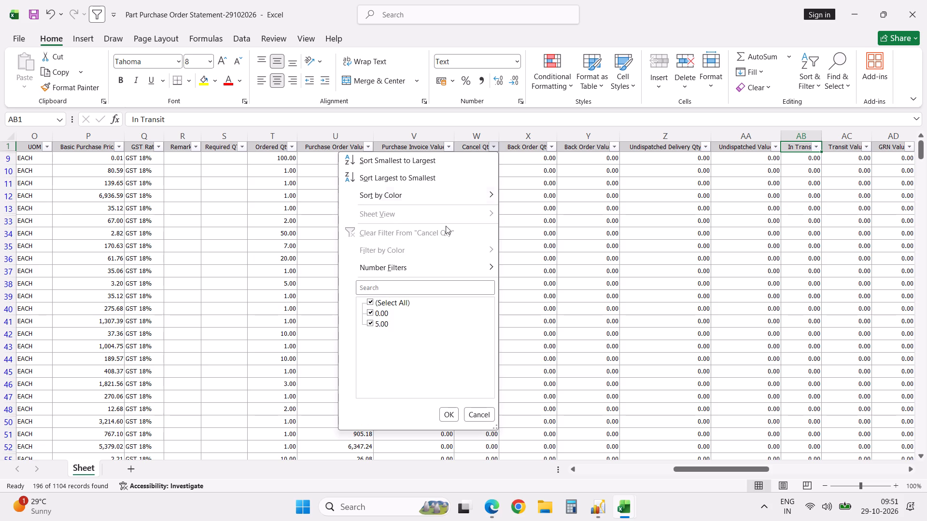
{"action": "left_click", "coordinate": [384, 315]}
{"action": "left_click", "coordinate": [449, 414]}
Examine the cancelled Navi Mumbai order row, from its cancel quantity and remarks back to its document name and date.
{"action": "left_click", "coordinate": [434, 287]}
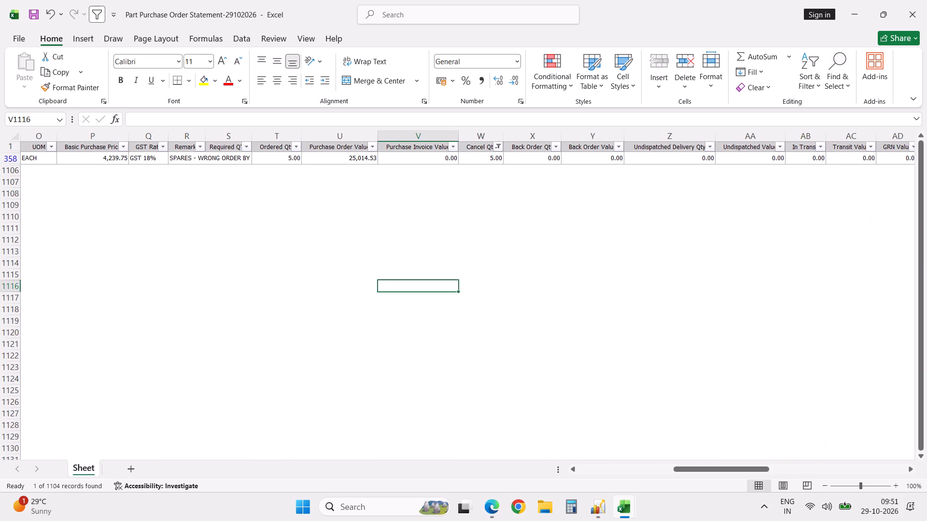
{"action": "key", "text": "Left"}
{"action": "key", "text": "Left"}
{"action": "key", "text": "Left"}
{"action": "key", "text": "Left"}
{"action": "key", "text": "Left"}
{"action": "key", "text": "Left"}
{"action": "key", "text": "Left"}
{"action": "key", "text": "Left"}
{"action": "key", "text": "Left"}
{"action": "key", "text": "Left"}
{"action": "key", "text": "Left"}
{"action": "key", "text": "Left"}
{"action": "key", "text": "Left"}
{"action": "key", "text": "Left"}
{"action": "key", "text": "Left"}
{"action": "key", "text": "Left"}
{"action": "key", "text": "Left"}
{"action": "key", "text": "Left"}
{"action": "key", "text": "Left"}
{"action": "key", "text": "Left"}
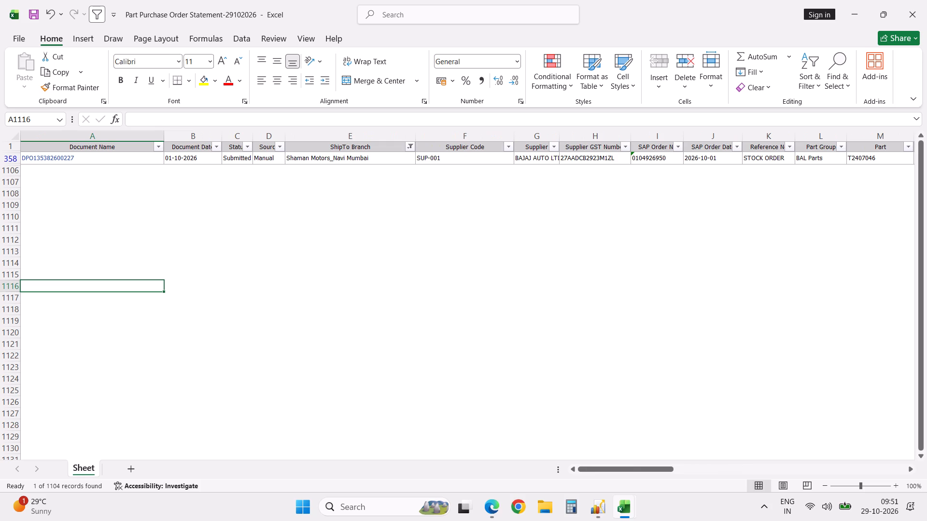
Restore all values in the Cancel Qty column's filter, keeping the Navi Mumbai branch filter.
{"action": "key", "text": "Right"}
{"action": "key", "text": "Right"}
{"action": "key", "text": "Right"}
{"action": "key", "text": "Right"}
{"action": "key", "text": "Right"}
{"action": "key", "text": "Right"}
{"action": "key", "text": "Right"}
{"action": "key", "text": "Right"}
{"action": "key", "text": "Right"}
{"action": "key", "text": "Right"}
{"action": "key", "text": "Right"}
{"action": "key", "text": "Right"}
{"action": "key", "text": "Right"}
{"action": "key", "text": "Right"}
{"action": "key", "text": "Right"}
{"action": "key", "text": "Right"}
{"action": "key", "text": "Right"}
{"action": "key", "text": "Right"}
{"action": "key", "text": "Right"}
{"action": "key", "text": "Right"}
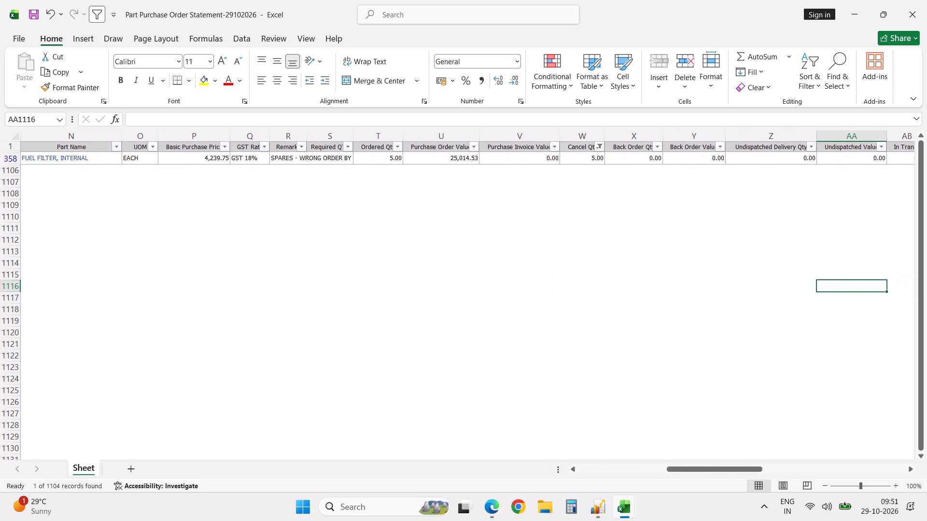
{"action": "left_click", "coordinate": [602, 144]}
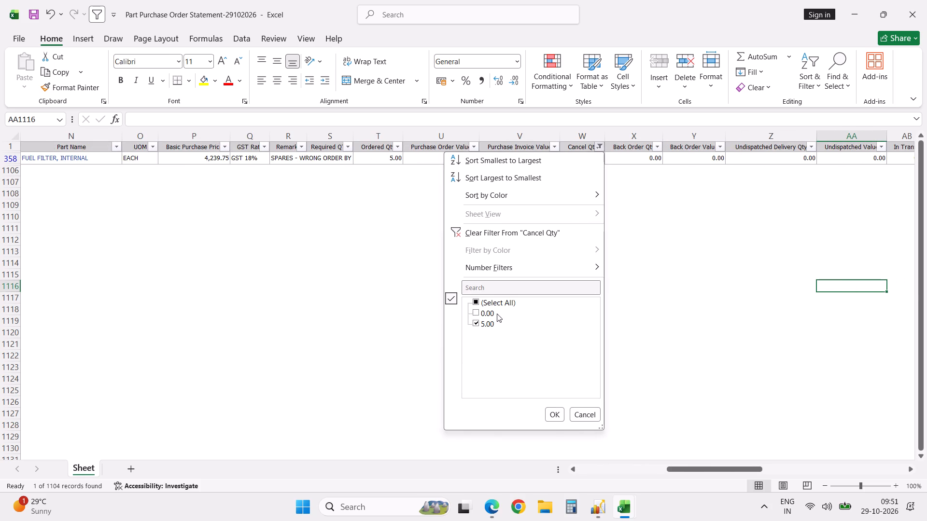
{"action": "left_click", "coordinate": [497, 305]}
{"action": "left_click", "coordinate": [554, 417]}
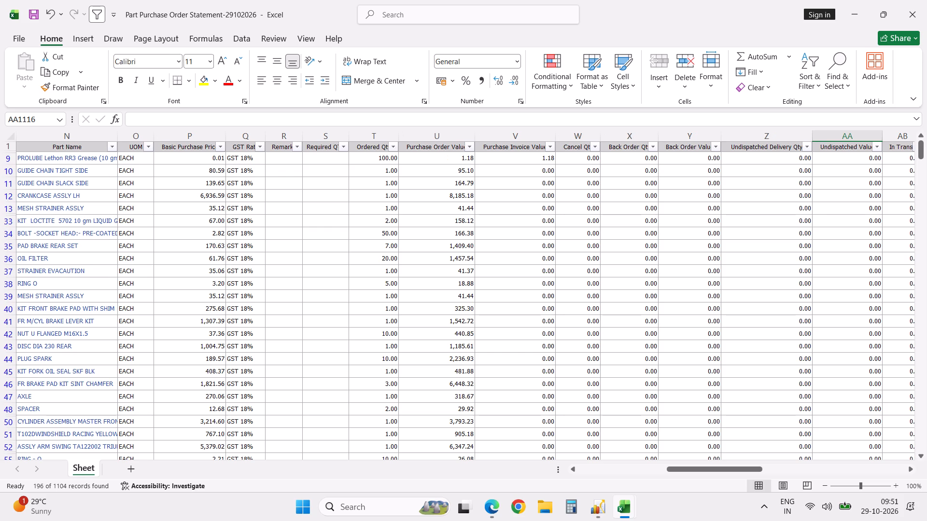
Filter the Back Order Qty column to exclude 0.00.
{"action": "left_click", "coordinate": [689, 234]}
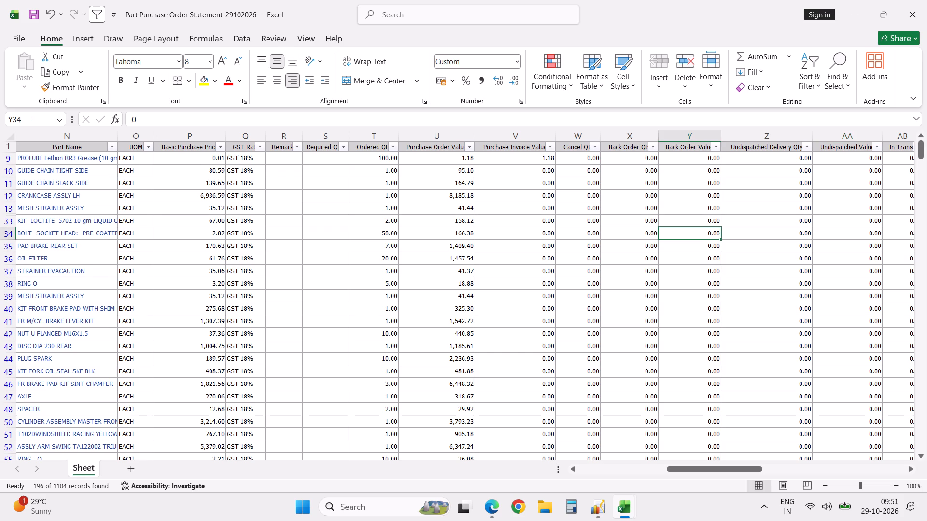
{"action": "key", "text": "Right"}
{"action": "key", "text": "Right"}
{"action": "key", "text": "Right"}
{"action": "key", "text": "Right"}
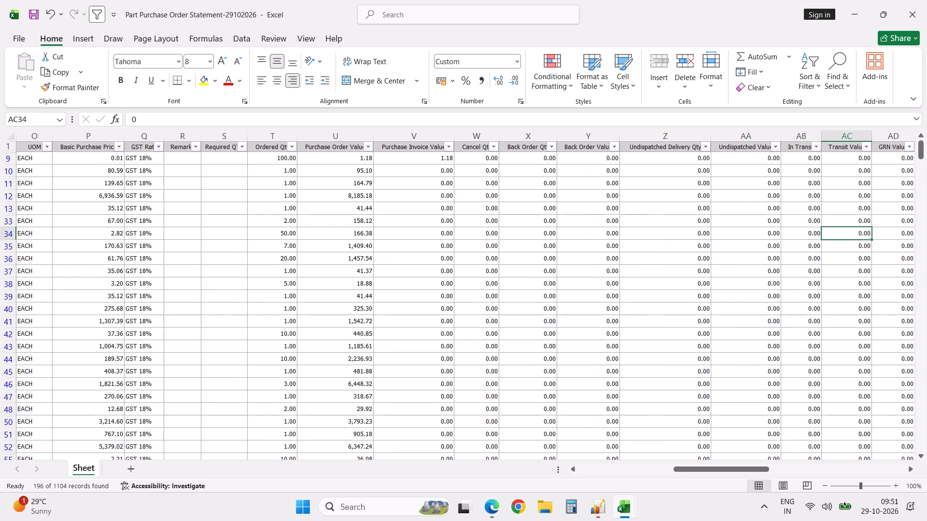
{"action": "left_click", "coordinate": [615, 148]}
{"action": "left_click", "coordinate": [690, 255]}
{"action": "left_click", "coordinate": [550, 149]}
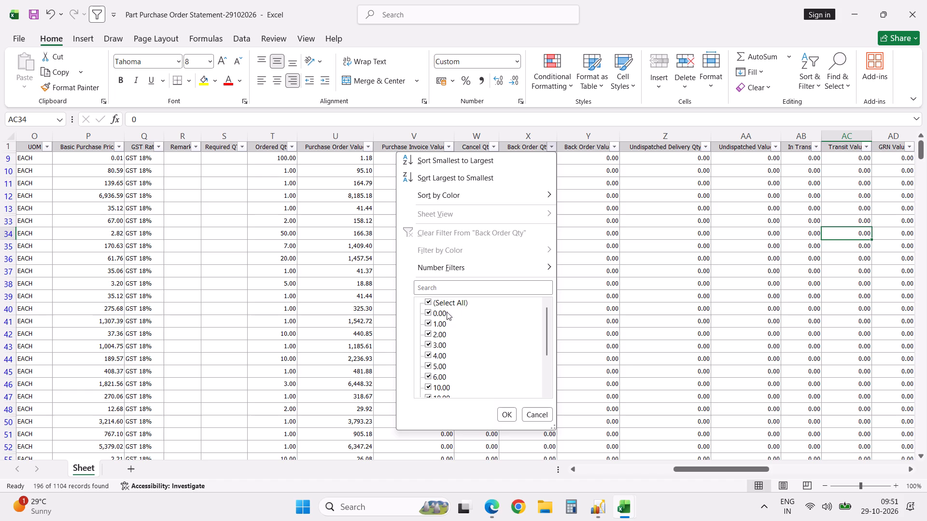
{"action": "left_click", "coordinate": [440, 312]}
{"action": "left_click", "coordinate": [506, 419]}
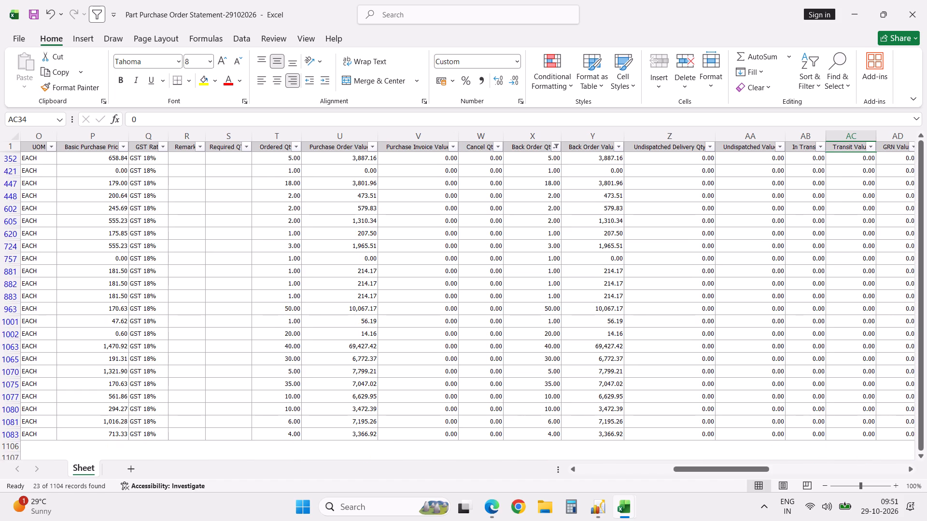
Examine the back-ordered Navi Mumbai rows, from quantities and values to part names and reference numbers and back.
{"action": "left_click", "coordinate": [532, 358]}
{"action": "key", "text": "Left"}
{"action": "key", "text": "Left"}
{"action": "key", "text": "Left"}
{"action": "key", "text": "Left"}
{"action": "key", "text": "Left"}
{"action": "key", "text": "Left"}
{"action": "key", "text": "Left"}
{"action": "key", "text": "Left"}
{"action": "key", "text": "Left"}
{"action": "key", "text": "Left"}
{"action": "key", "text": "Left"}
{"action": "key", "text": "Left"}
{"action": "key", "text": "Left"}
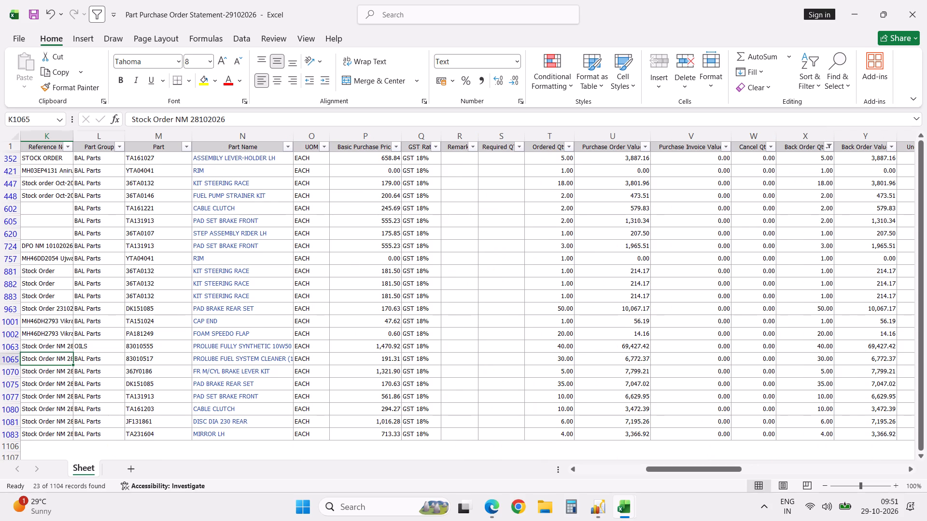
{"action": "key", "text": "Right"}
{"action": "key", "text": "Right"}
{"action": "key", "text": "Right"}
{"action": "key", "text": "Right"}
{"action": "key", "text": "Right"}
{"action": "key", "text": "Right"}
{"action": "key", "text": "Right"}
{"action": "key", "text": "Right"}
{"action": "key", "text": "Right"}
{"action": "key", "text": "Right"}
{"action": "key", "text": "Right"}
{"action": "key", "text": "Right"}
{"action": "key", "text": "Right"}
{"action": "key", "text": "Right"}
{"action": "key", "text": "Right"}
{"action": "key", "text": "Right"}
{"action": "key", "text": "Right"}
{"action": "key", "text": "Right"}
{"action": "key", "text": "Right"}
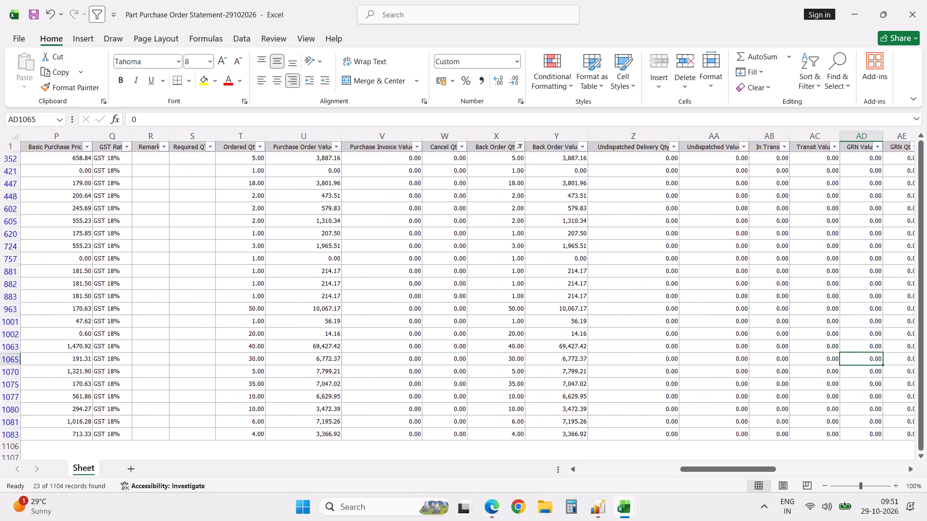
Restore all values in the Back Order Qty column's filter.
{"action": "left_click", "coordinate": [520, 147]}
{"action": "left_click", "coordinate": [421, 301]}
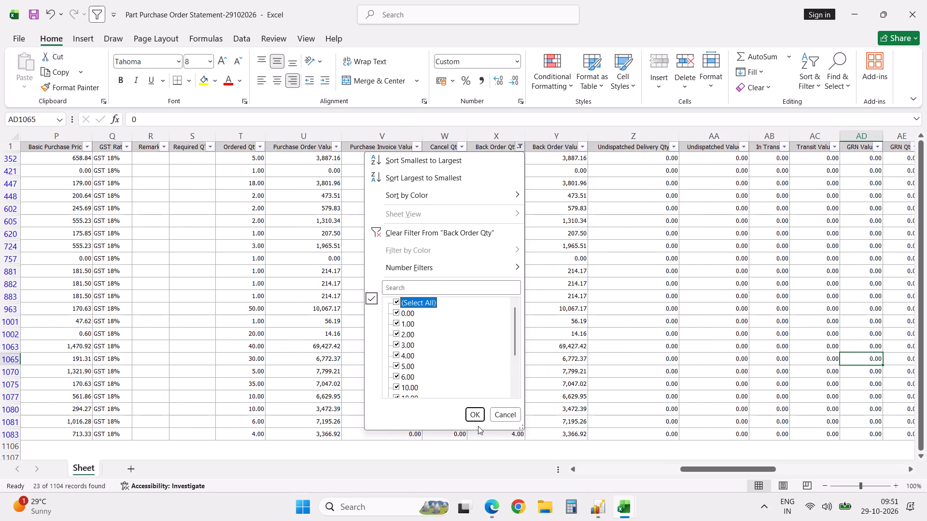
{"action": "left_click", "coordinate": [476, 413]}
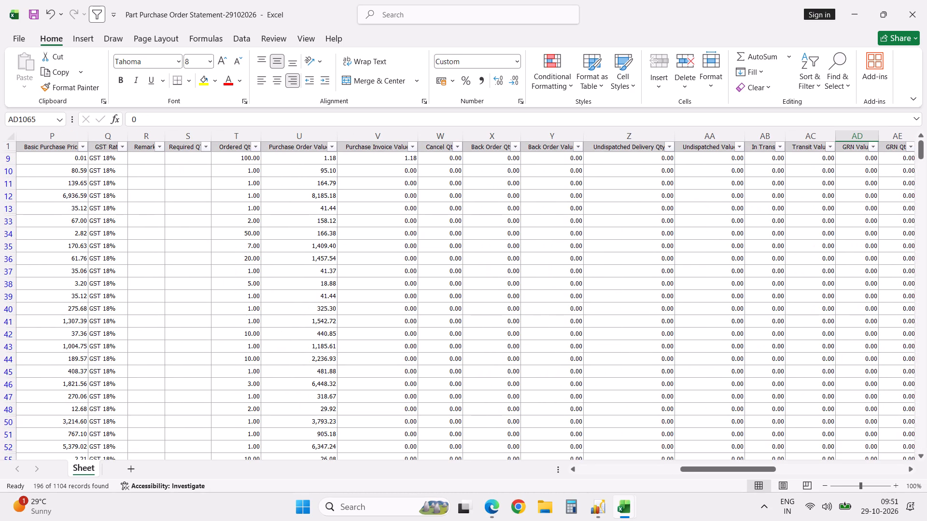
Filter the Undispatched Delivery Qty column to exclude 0.00.
{"action": "left_click", "coordinate": [670, 148]}
{"action": "left_click", "coordinate": [553, 314]}
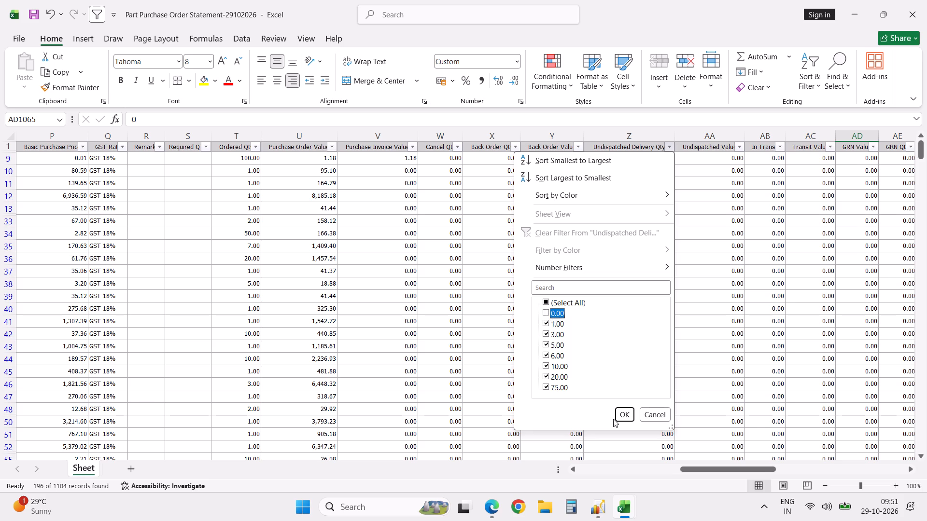
{"action": "left_click", "coordinate": [623, 413]}
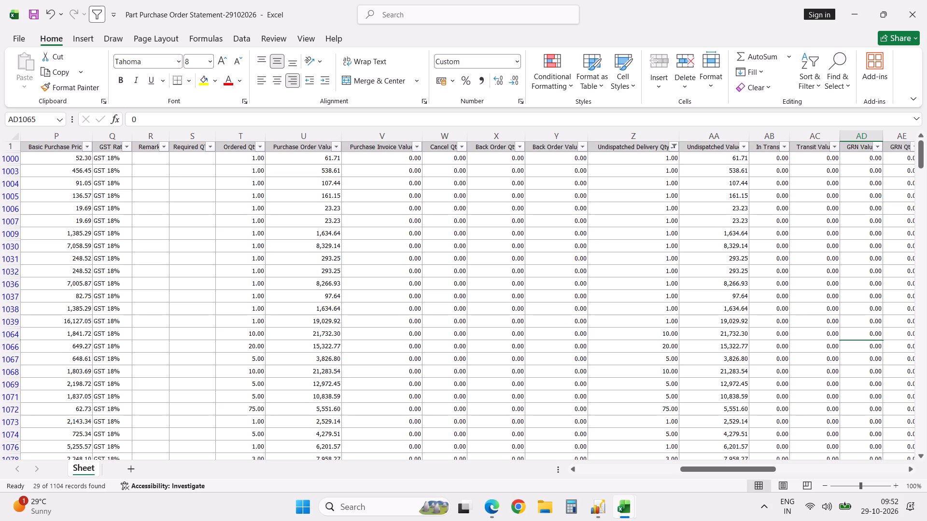
Remove all filters from the purchase order statement and add fresh header filters.
{"action": "key", "text": "alt+d"}
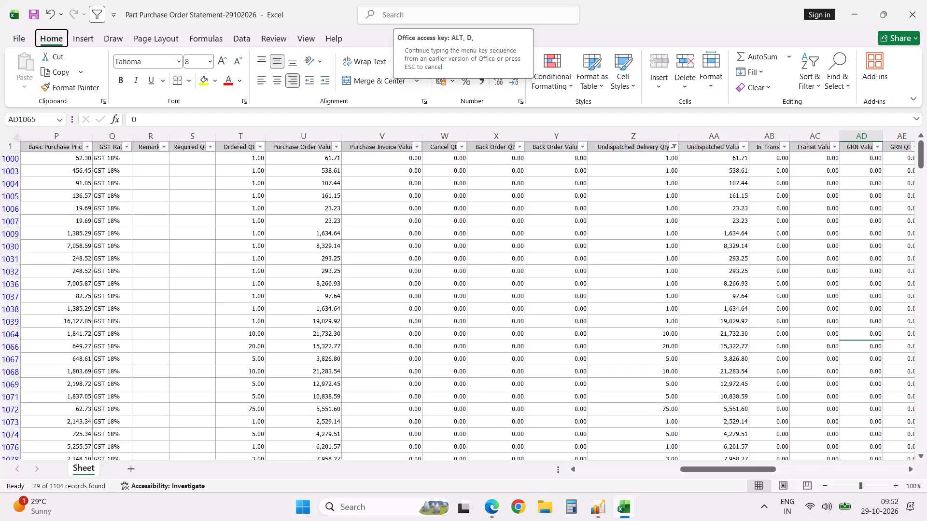
{"action": "type", "text": "ff"}
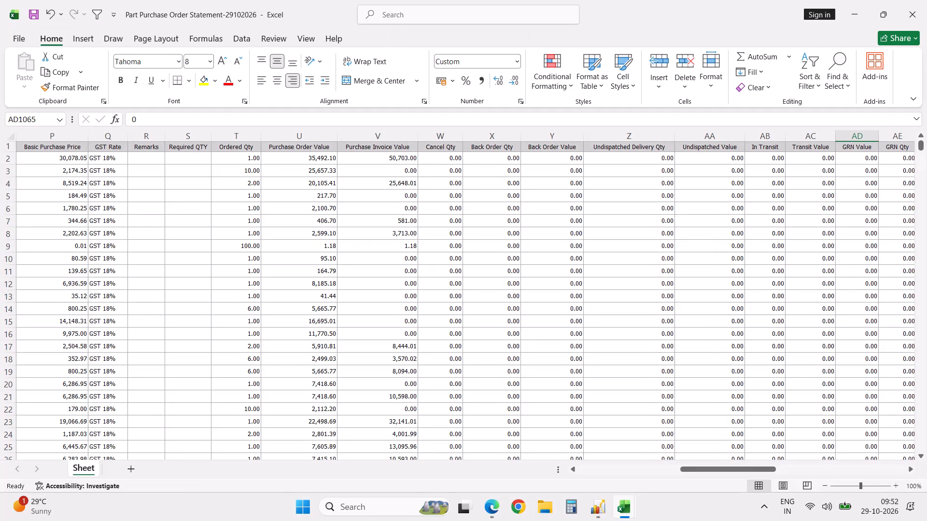
{"action": "left_click", "coordinate": [147, 149]}
{"action": "key", "text": "ctrl+Left"}
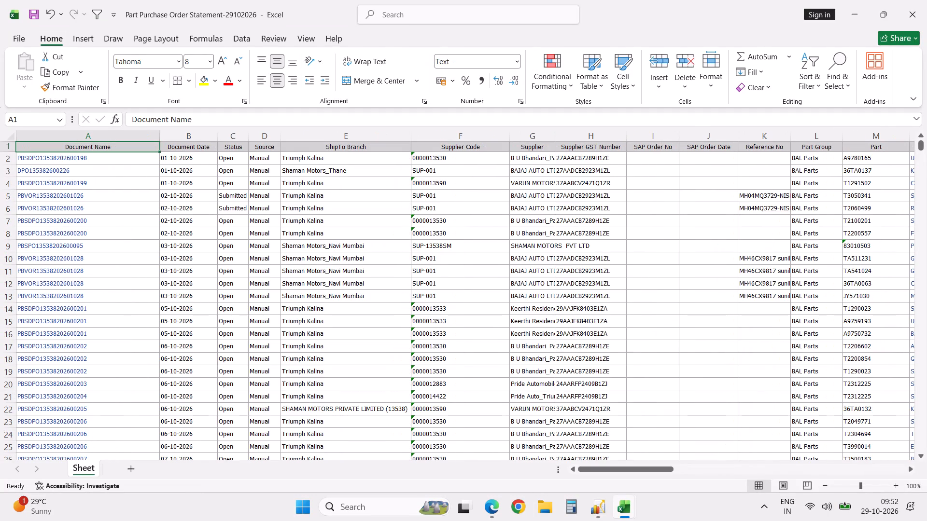
{"action": "key", "text": "Left"}
{"action": "key", "text": "alt+d"}
{"action": "type", "text": "ff"}
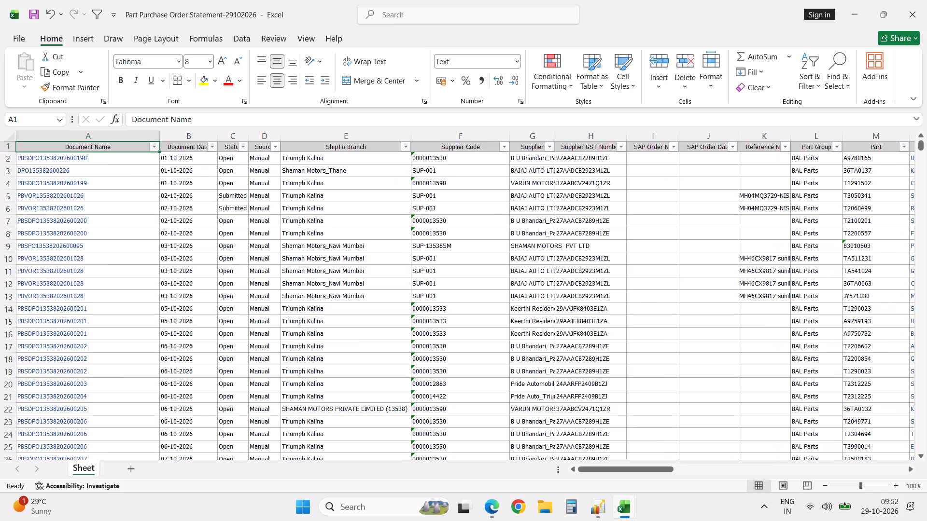
Filter the Status column to show only Submitted, excluding Open and blank entries.
{"action": "left_click", "coordinate": [244, 147]}
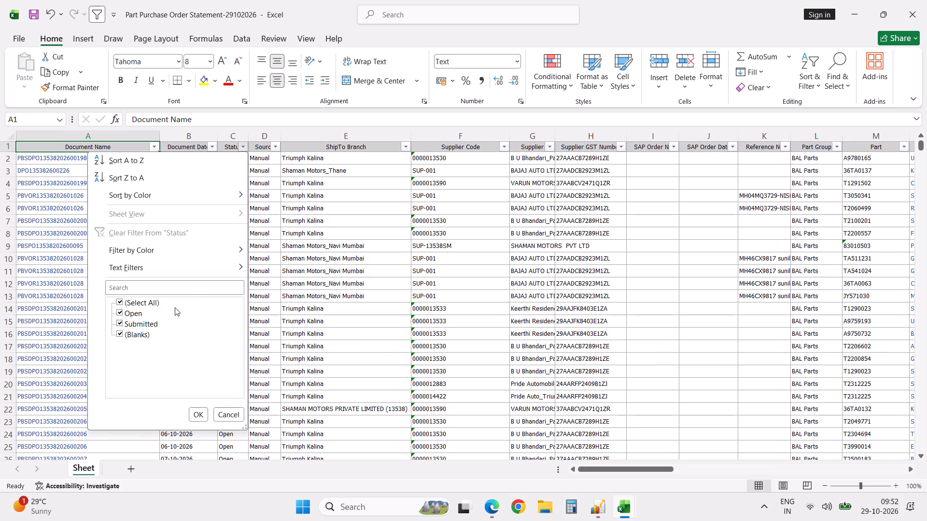
{"action": "left_click", "coordinate": [139, 312]}
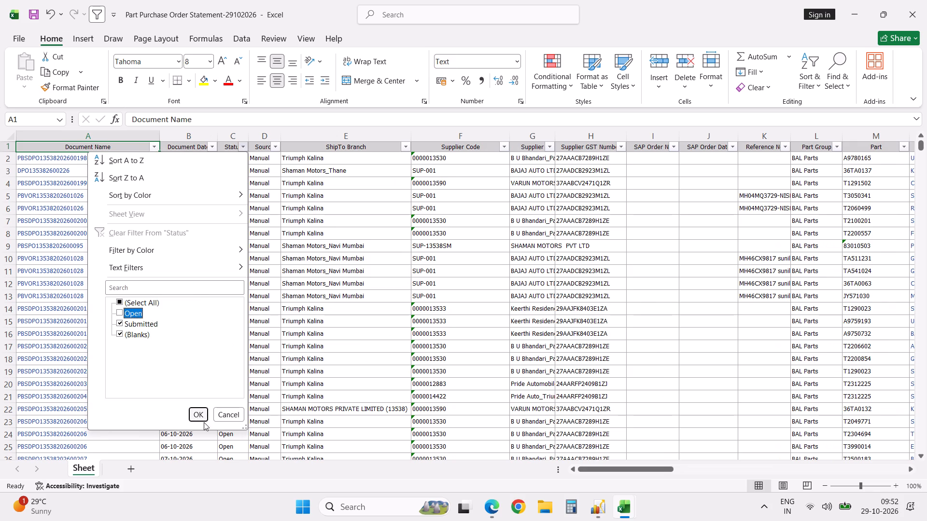
{"action": "left_click", "coordinate": [142, 337]}
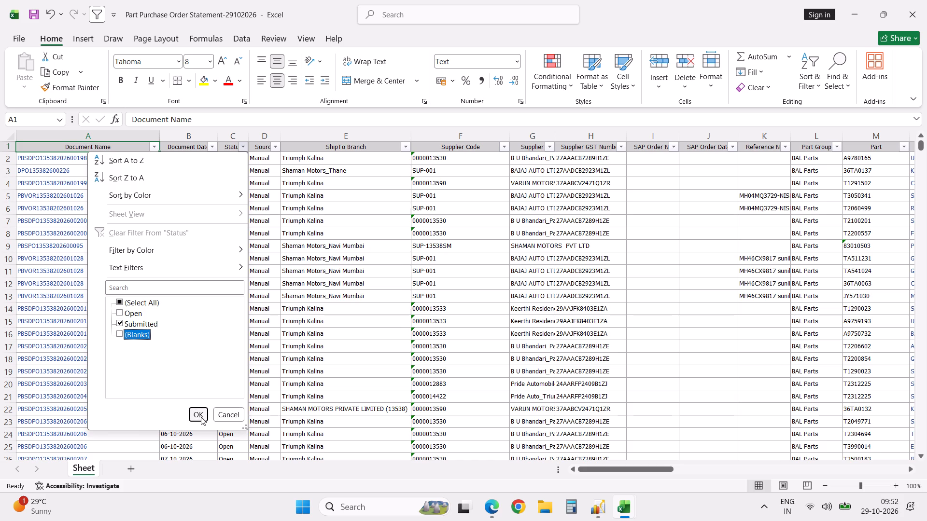
{"action": "double_click", "coordinate": [201, 417]}
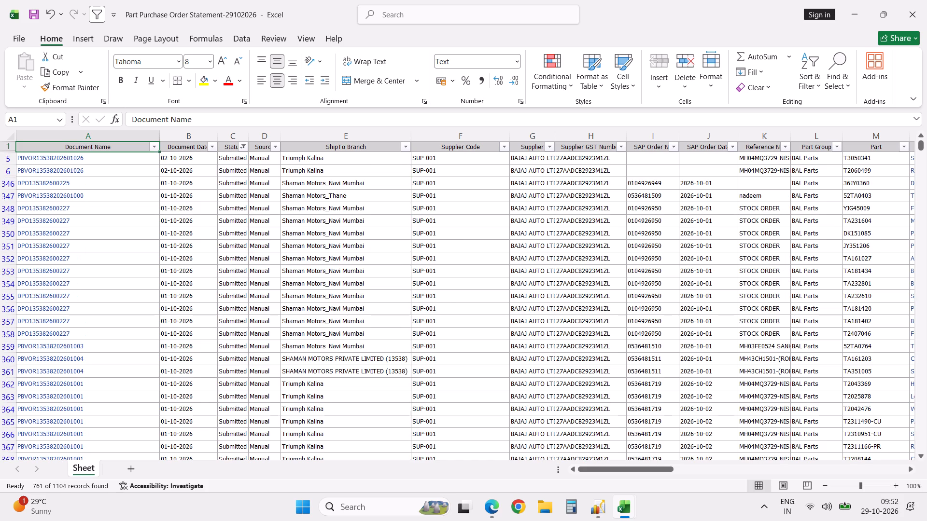
Filter the ShipTo Branch column to show only Shaman Motors_Navi Mumbai.
{"action": "left_click", "coordinate": [408, 148]}
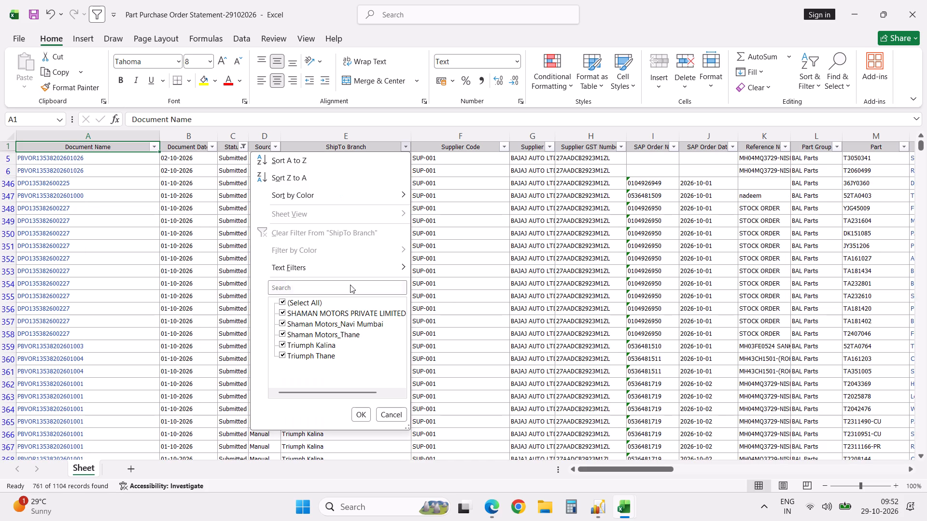
{"action": "left_click", "coordinate": [307, 301]}
{"action": "left_click", "coordinate": [320, 323]}
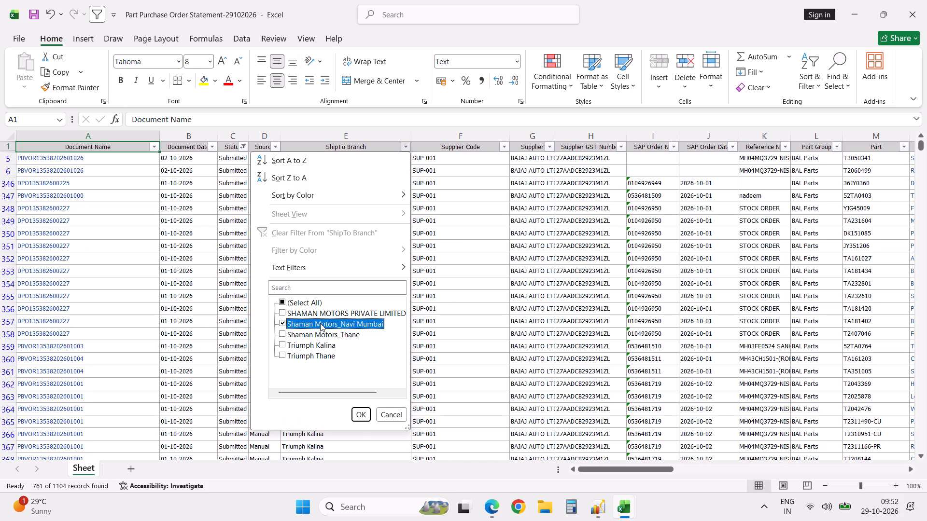
{"action": "left_click", "coordinate": [364, 416]}
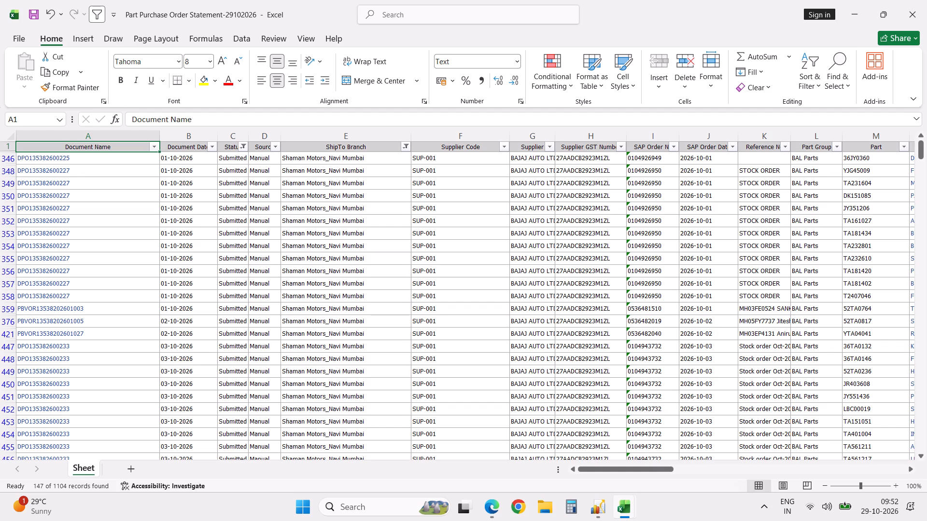
Copy the filtered submitted Navi Mumbai orders with their headers and paste them into a new sheet.
{"action": "key", "text": "Up"}
{"action": "key", "text": "Down"}
{"action": "key", "text": "Up"}
{"action": "key", "text": "ctrl+shift+Down"}
{"action": "key", "text": "ctrl+shift+Right"}
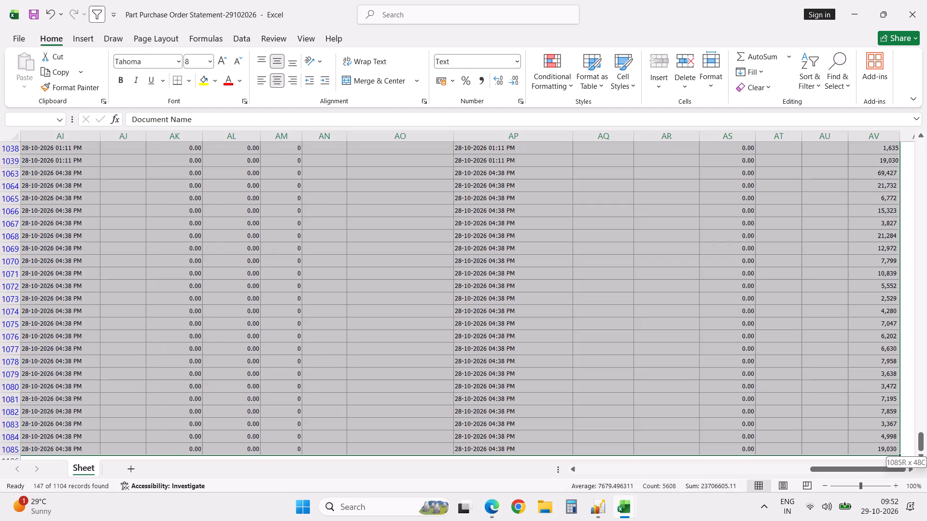
{"action": "key", "text": "ctrl+c"}
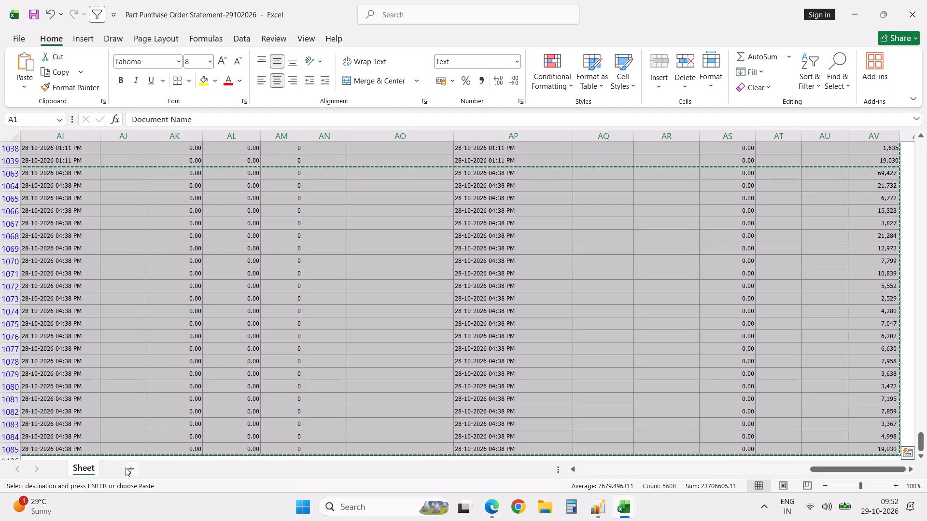
{"action": "left_click", "coordinate": [132, 466]}
{"action": "key", "text": "ctrl+v"}
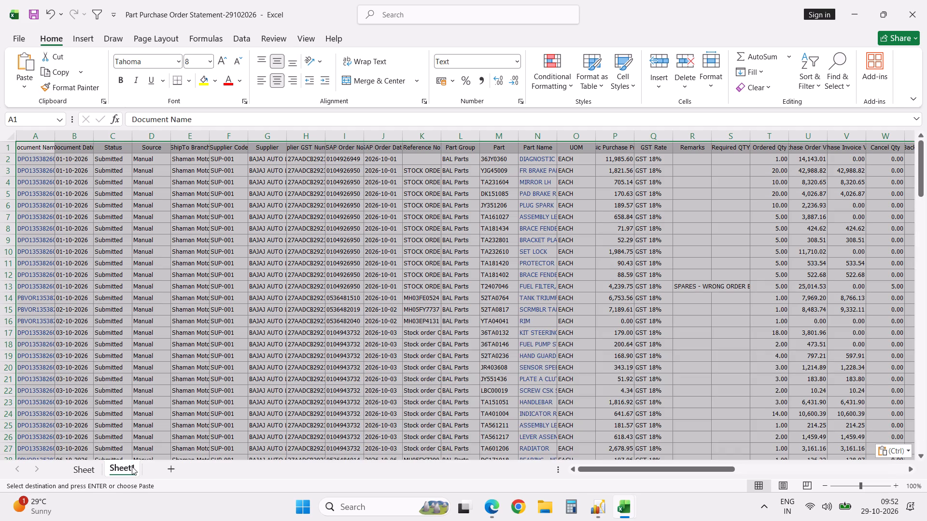
Create a PivotTable on a new sheet from the pasted range $A$1:$AV$148.
{"action": "left_click", "coordinate": [36, 146]}
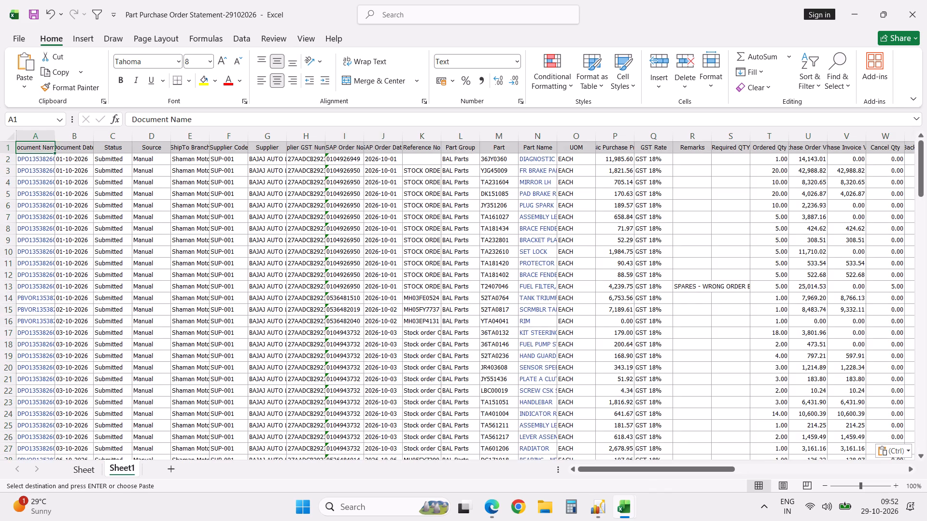
{"action": "key", "text": "alt+d"}
{"action": "type", "text": "pn"}
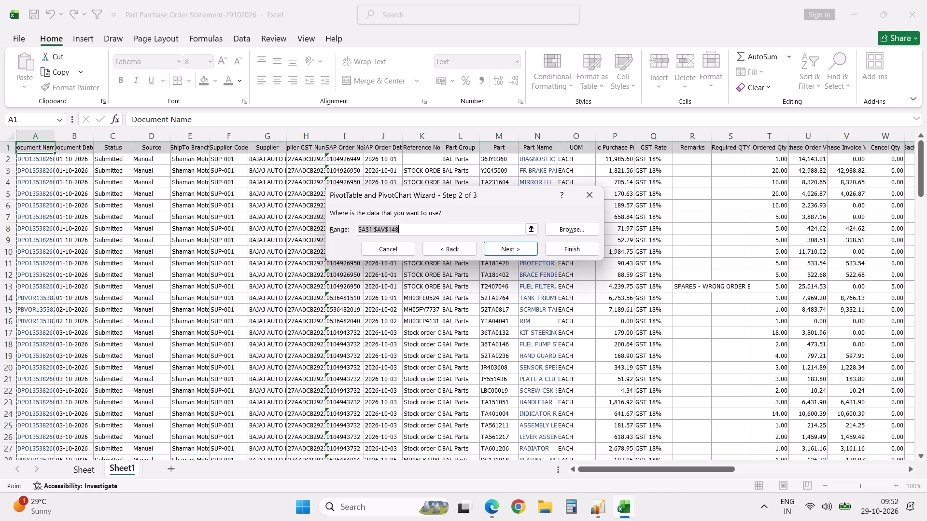
{"action": "left_click", "coordinate": [582, 251]}
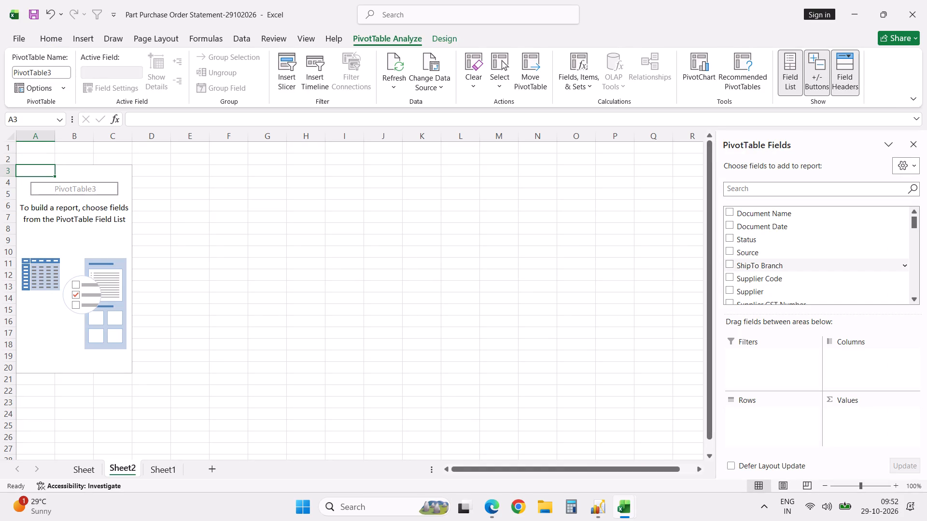
Add the Part and Part Name fields as rows of the empty PivotTable.
{"action": "left_click", "coordinate": [917, 298]}
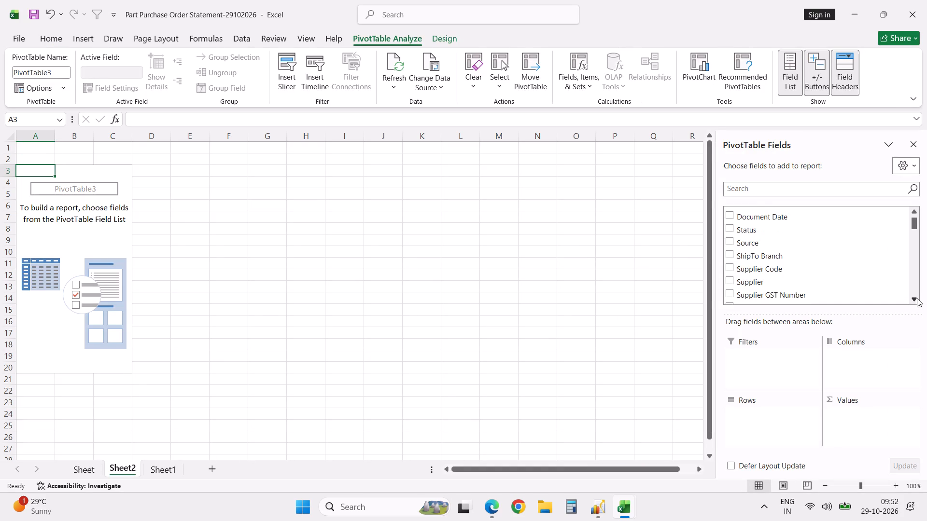
{"action": "left_click", "coordinate": [917, 298]}
{"action": "triple_click", "coordinate": [917, 298]}
{"action": "triple_click", "coordinate": [917, 298]}
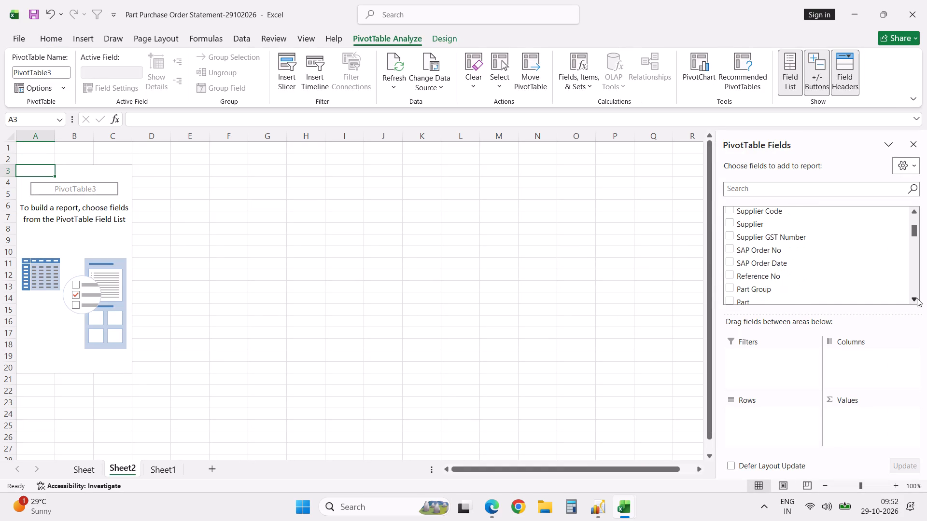
{"action": "left_click", "coordinate": [917, 298]}
{"action": "left_click", "coordinate": [729, 282]}
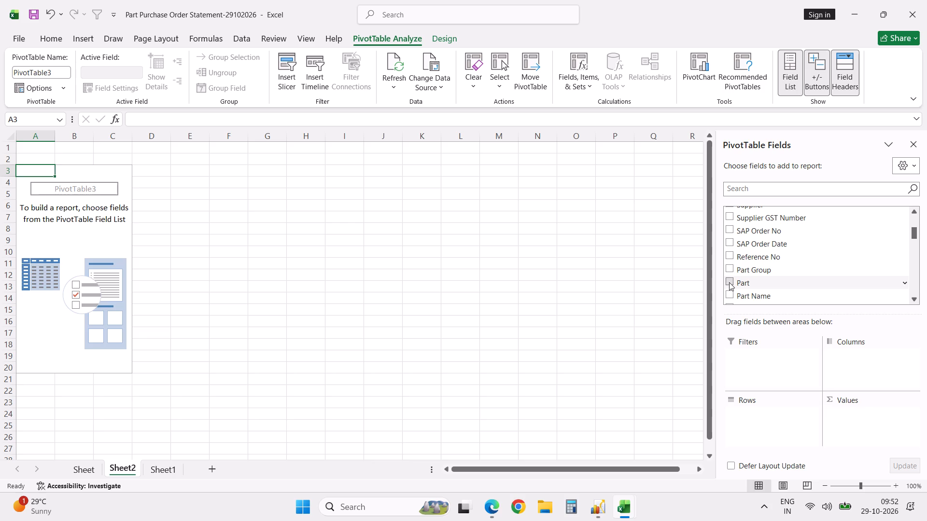
{"action": "left_click", "coordinate": [729, 296]}
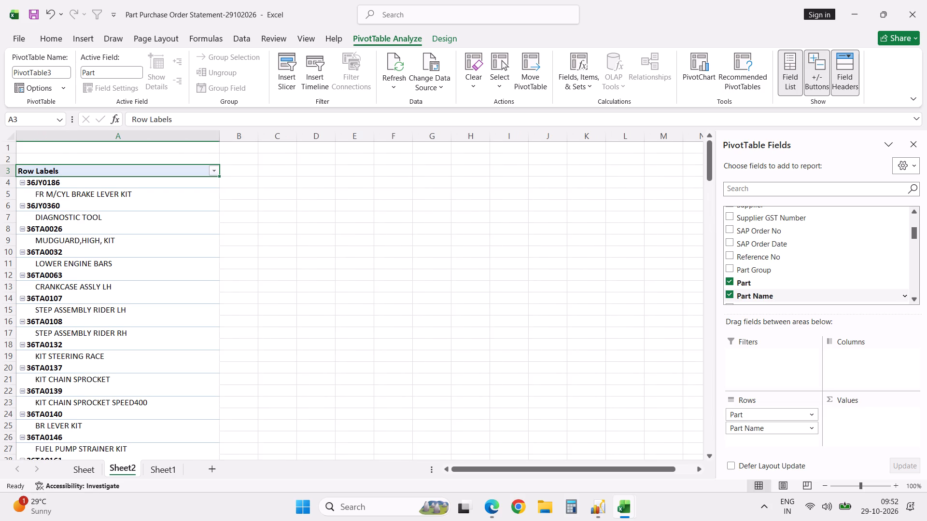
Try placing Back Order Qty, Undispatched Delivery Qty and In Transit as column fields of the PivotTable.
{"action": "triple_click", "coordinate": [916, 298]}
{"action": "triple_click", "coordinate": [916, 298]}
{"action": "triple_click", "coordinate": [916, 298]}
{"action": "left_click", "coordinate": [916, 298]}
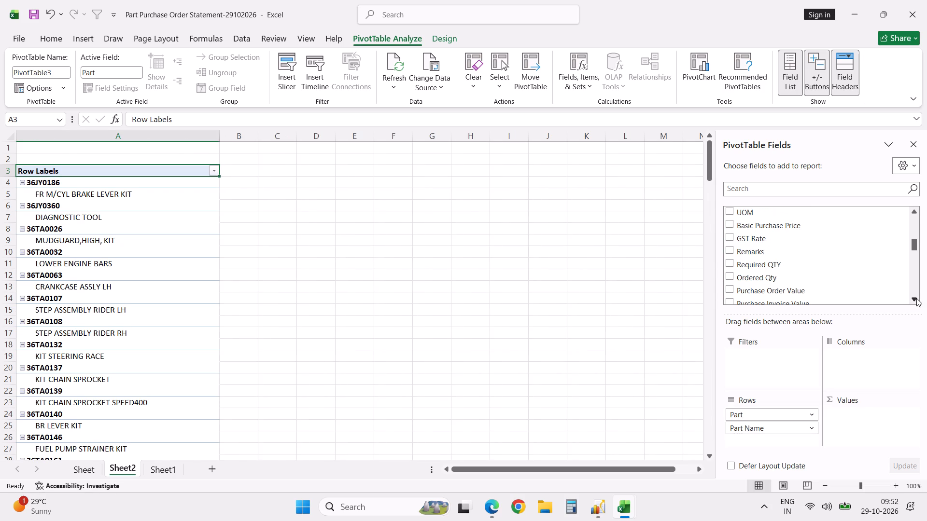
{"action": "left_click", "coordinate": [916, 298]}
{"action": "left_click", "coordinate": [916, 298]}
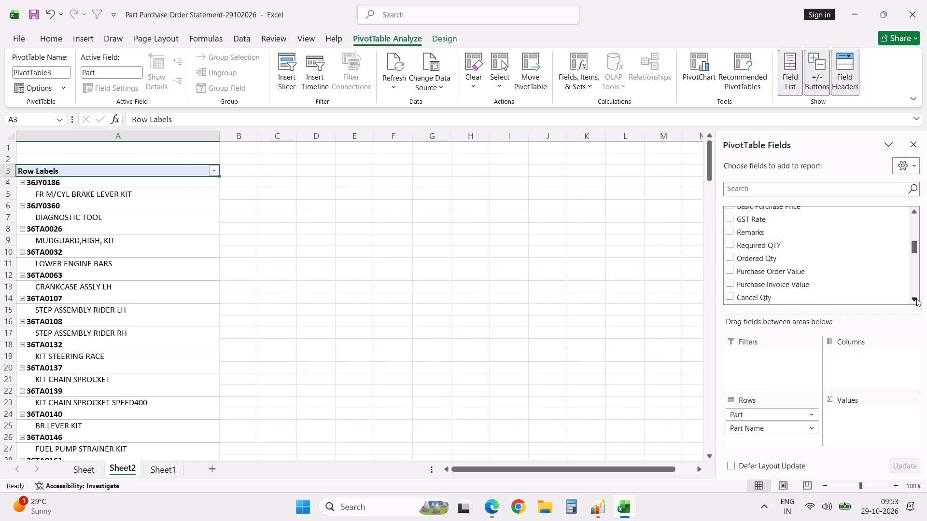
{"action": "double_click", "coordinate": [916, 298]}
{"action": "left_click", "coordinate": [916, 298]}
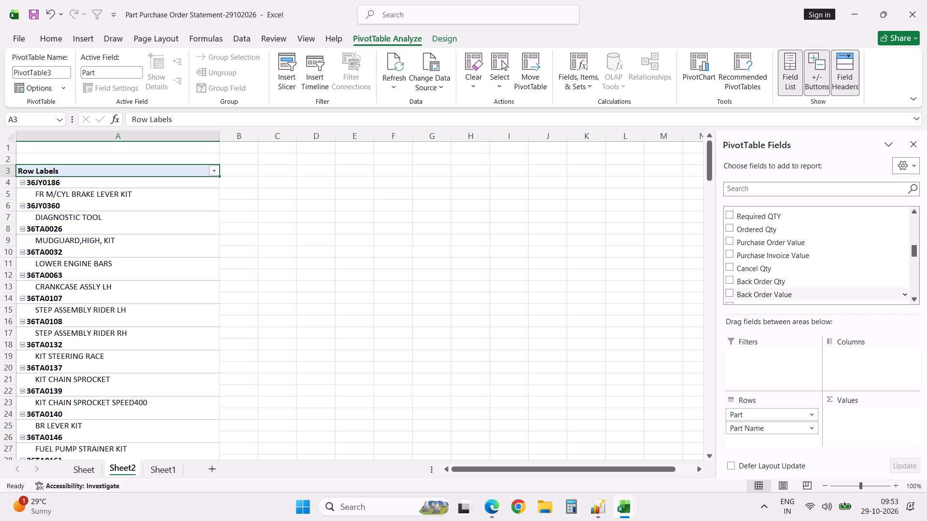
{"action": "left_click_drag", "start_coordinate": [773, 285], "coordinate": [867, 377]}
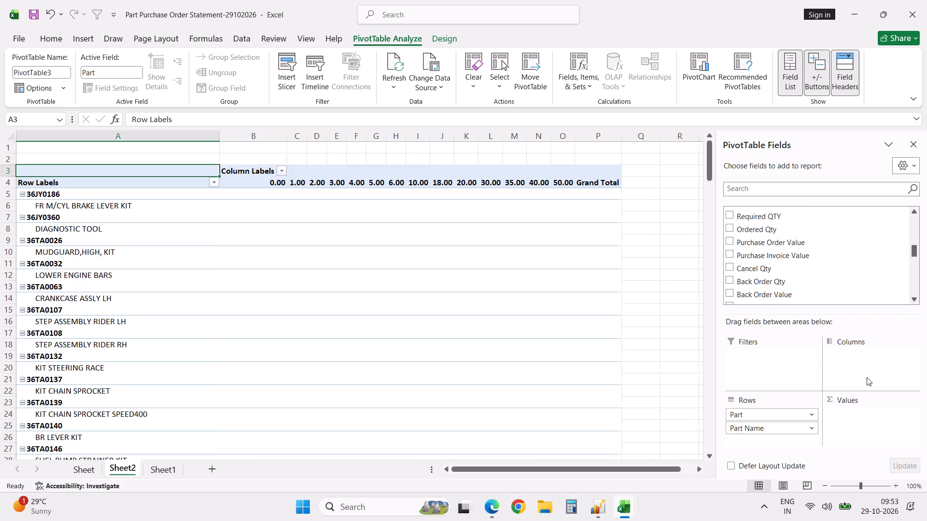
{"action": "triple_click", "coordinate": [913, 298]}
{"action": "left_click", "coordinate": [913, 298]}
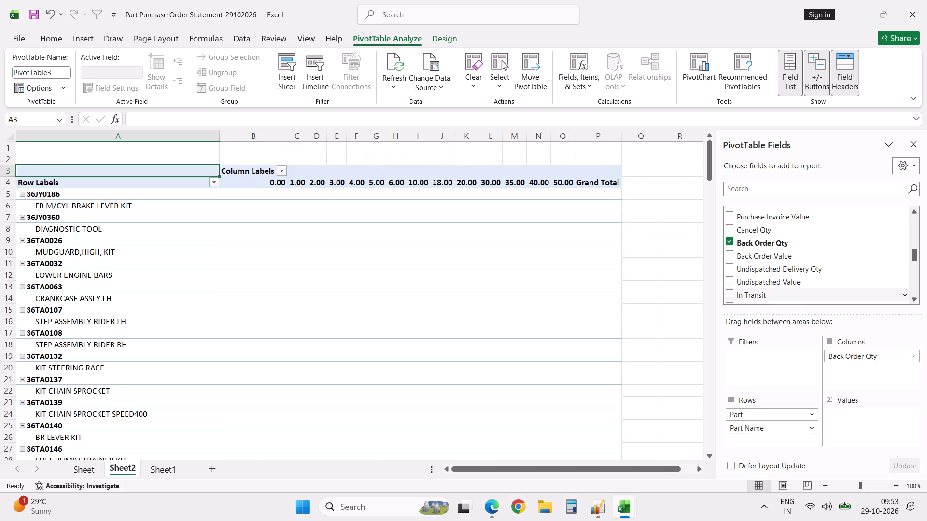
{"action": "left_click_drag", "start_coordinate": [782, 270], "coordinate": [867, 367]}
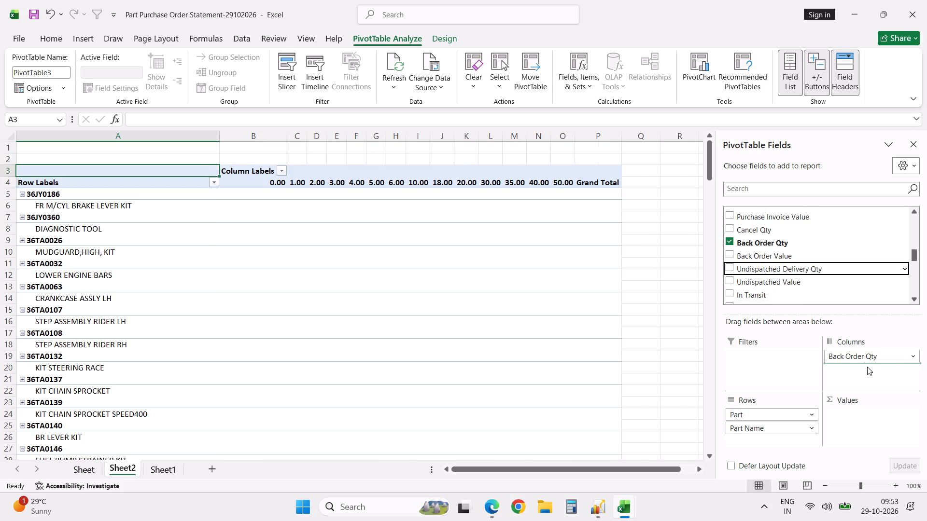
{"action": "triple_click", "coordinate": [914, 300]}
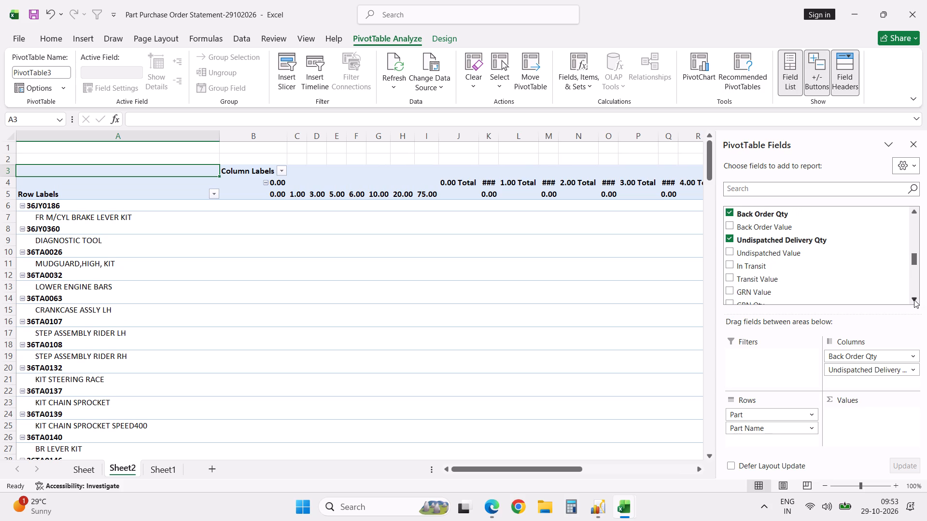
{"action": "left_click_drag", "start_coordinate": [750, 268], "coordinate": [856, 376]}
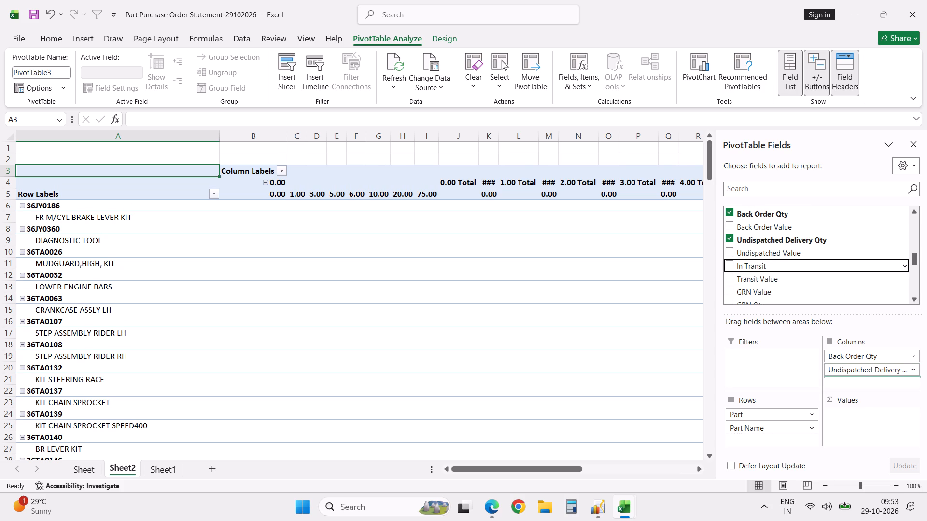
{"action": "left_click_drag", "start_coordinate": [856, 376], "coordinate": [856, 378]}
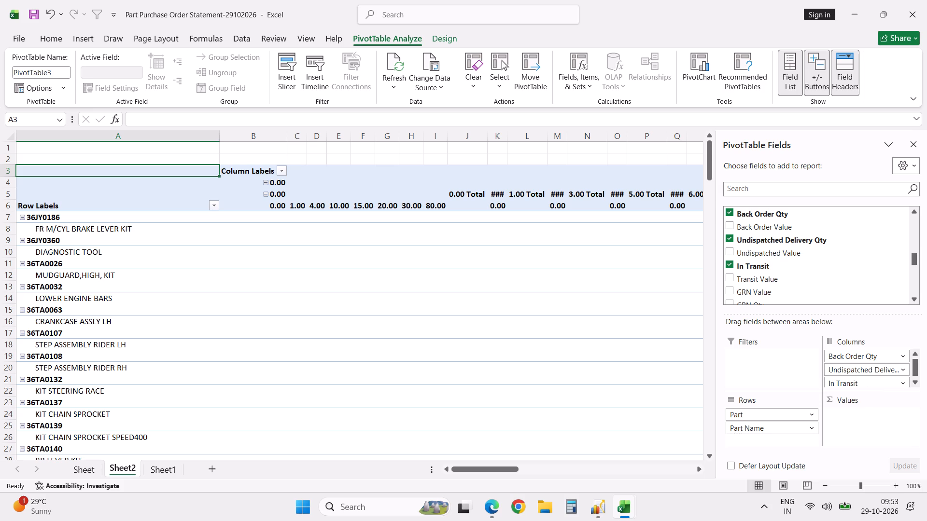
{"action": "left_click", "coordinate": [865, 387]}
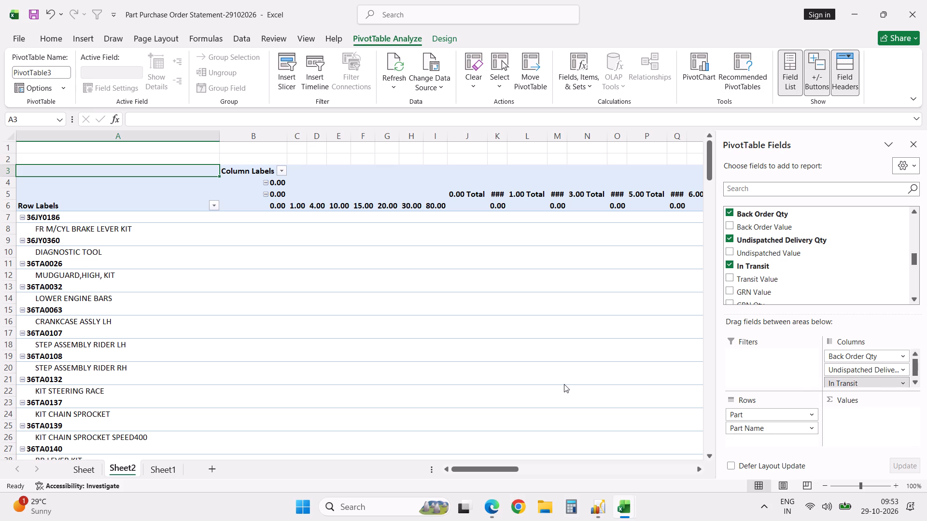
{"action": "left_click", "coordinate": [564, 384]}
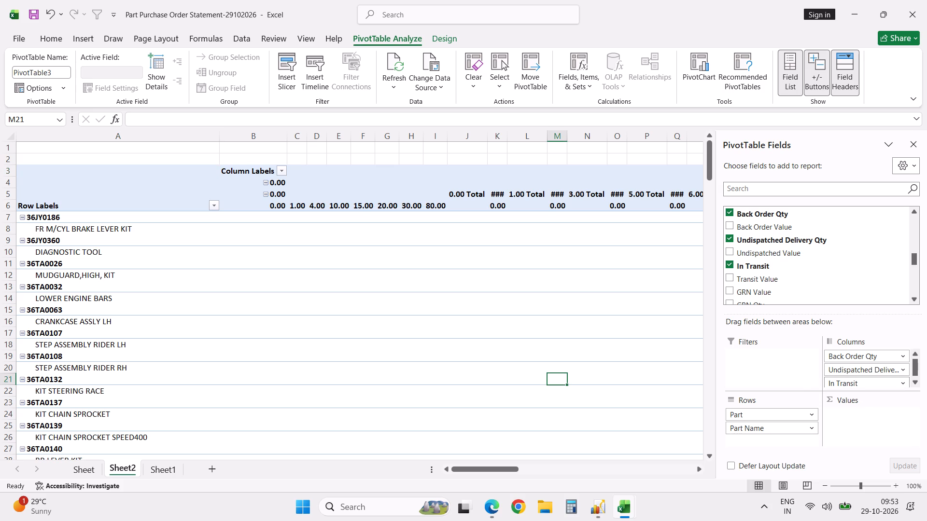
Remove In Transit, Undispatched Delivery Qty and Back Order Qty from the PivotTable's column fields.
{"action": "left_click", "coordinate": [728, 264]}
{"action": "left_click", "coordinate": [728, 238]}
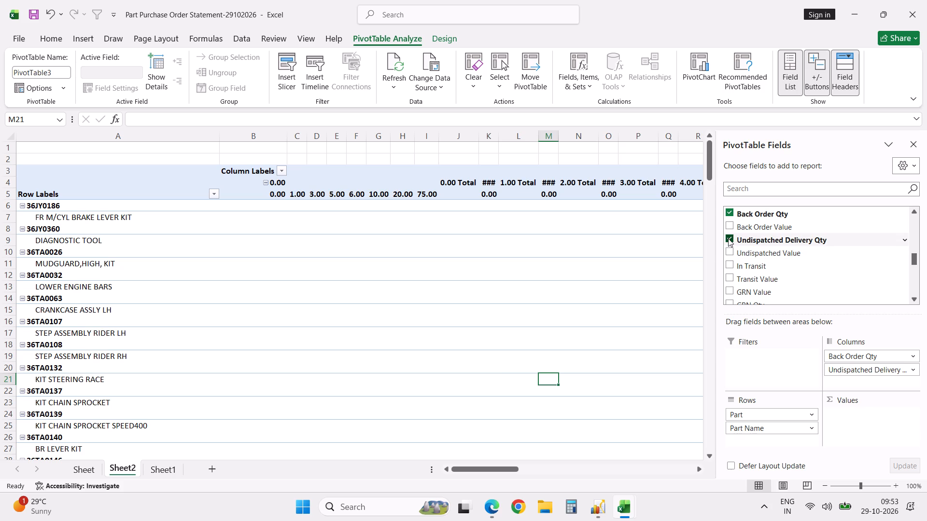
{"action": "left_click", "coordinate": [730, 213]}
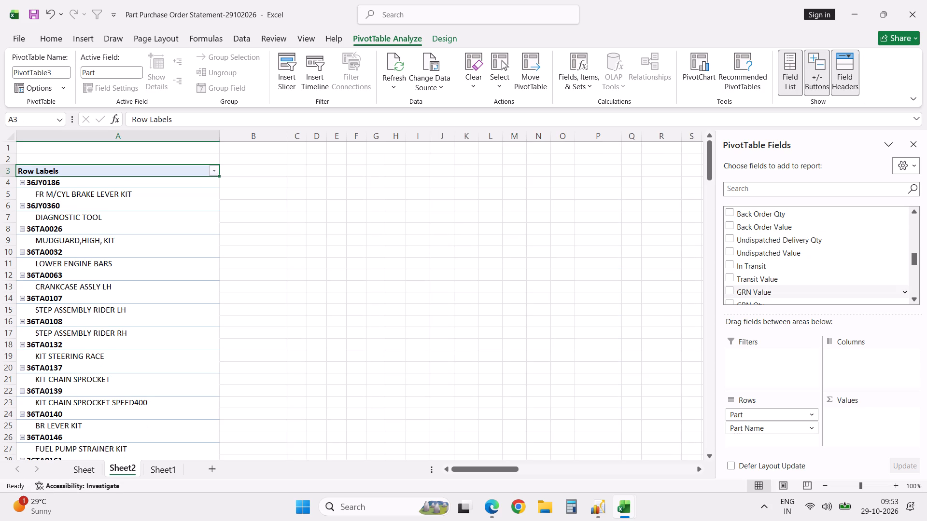
Add Back Order Qty, Undispatched Delivery Qty, In Transit and GRN Qty to the PivotTable as summed values.
{"action": "left_click", "coordinate": [732, 216]}
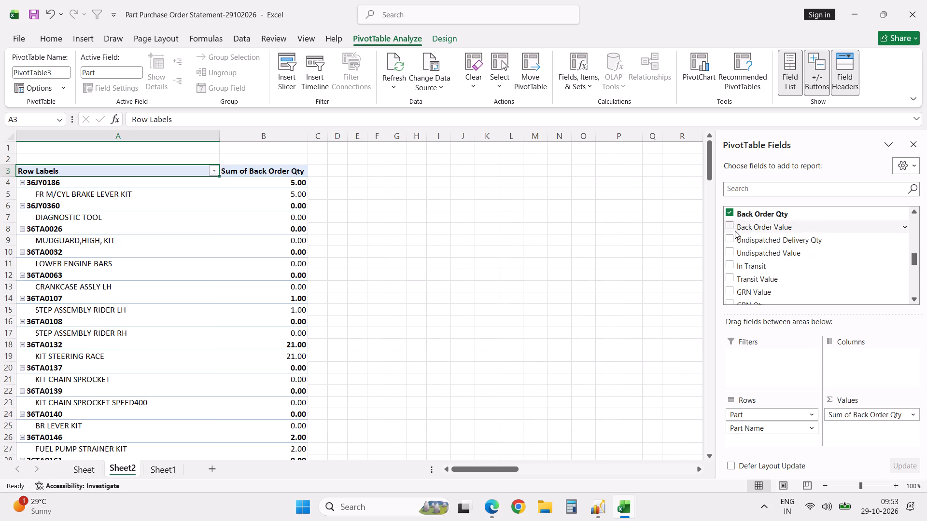
{"action": "left_click", "coordinate": [730, 240]}
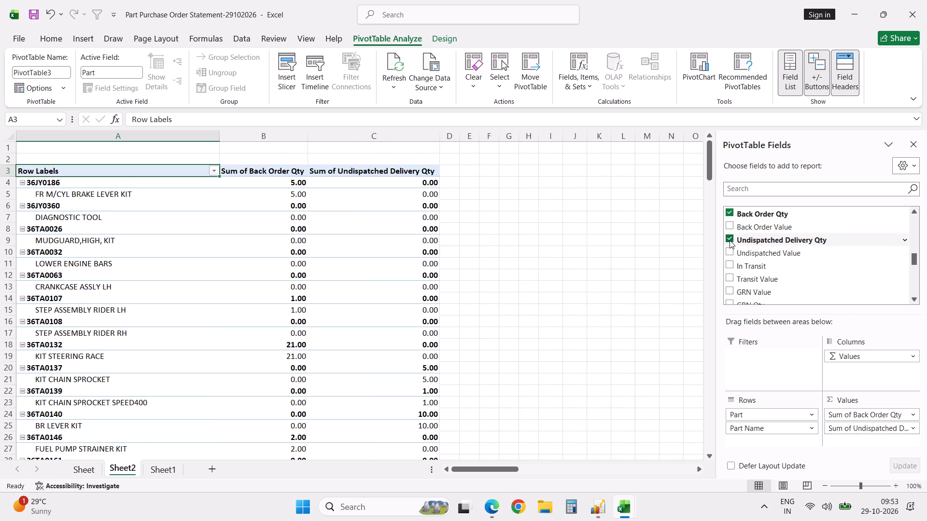
{"action": "left_click", "coordinate": [729, 263]}
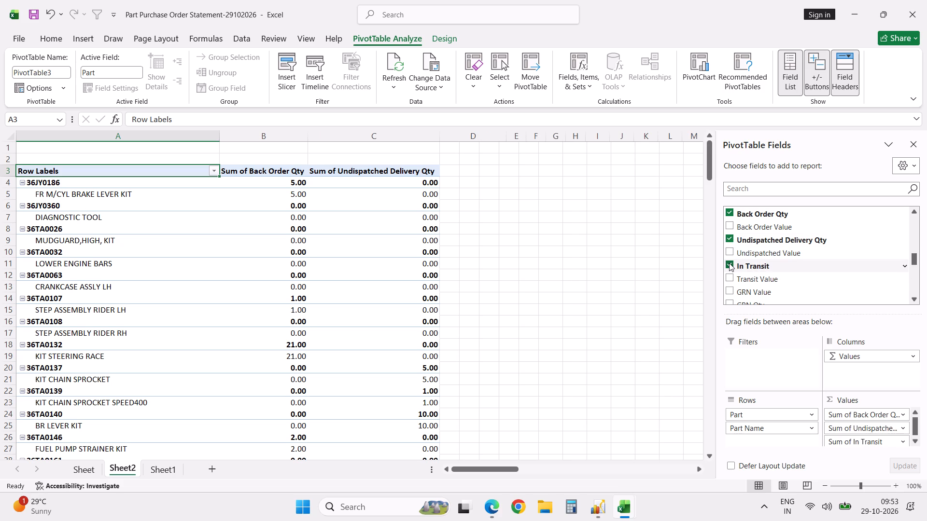
{"action": "double_click", "coordinate": [916, 301]}
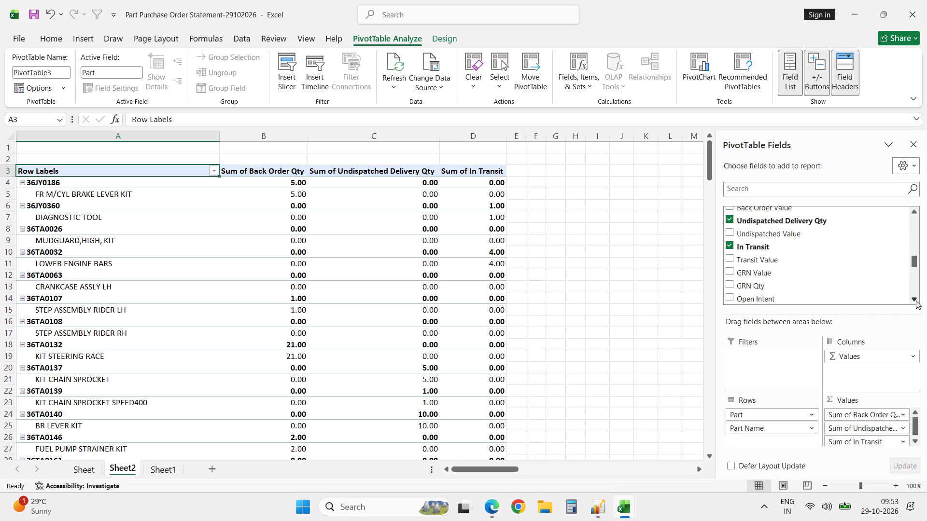
{"action": "left_click", "coordinate": [732, 286]}
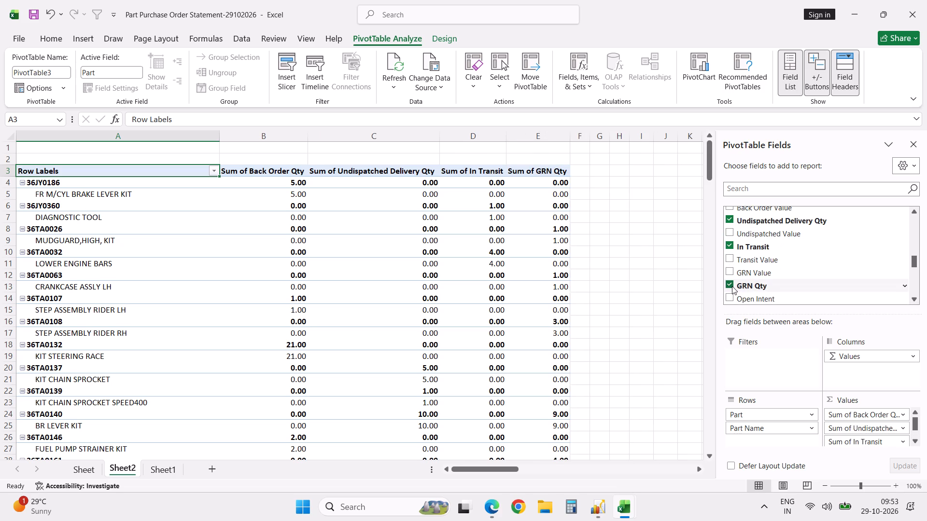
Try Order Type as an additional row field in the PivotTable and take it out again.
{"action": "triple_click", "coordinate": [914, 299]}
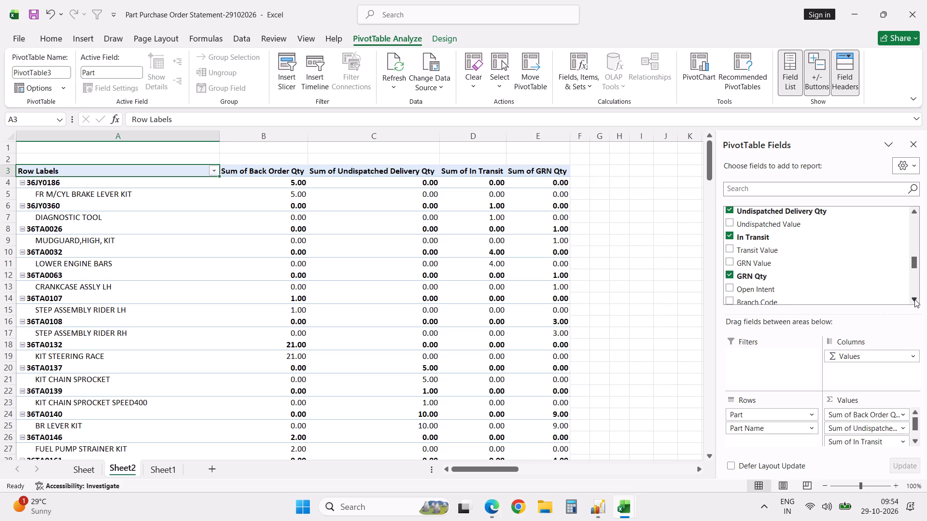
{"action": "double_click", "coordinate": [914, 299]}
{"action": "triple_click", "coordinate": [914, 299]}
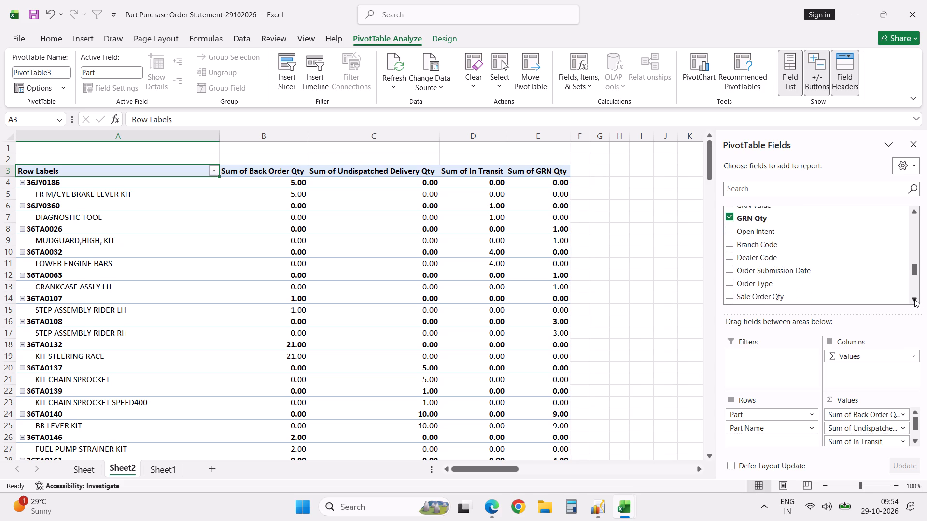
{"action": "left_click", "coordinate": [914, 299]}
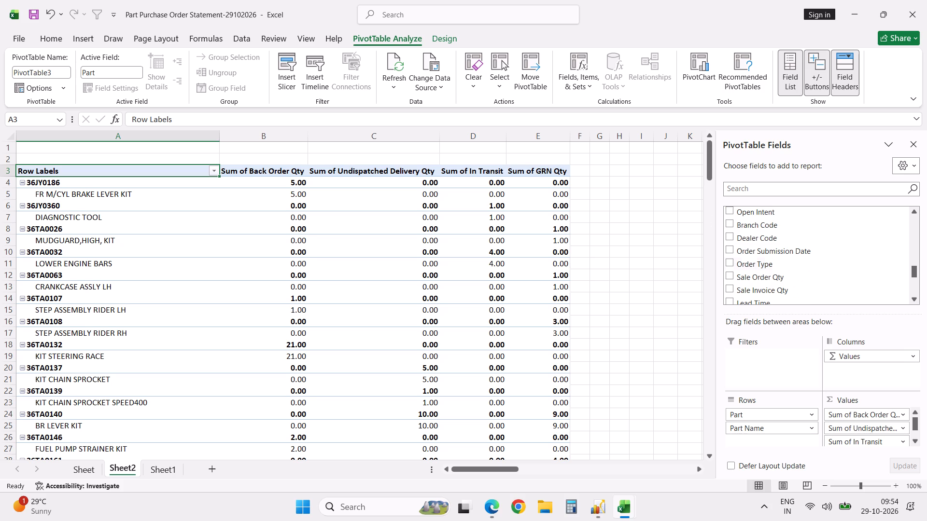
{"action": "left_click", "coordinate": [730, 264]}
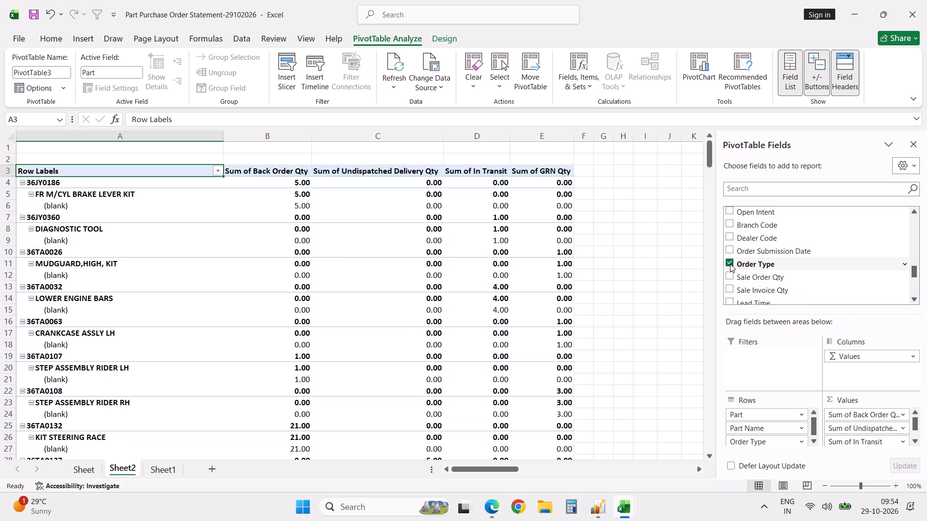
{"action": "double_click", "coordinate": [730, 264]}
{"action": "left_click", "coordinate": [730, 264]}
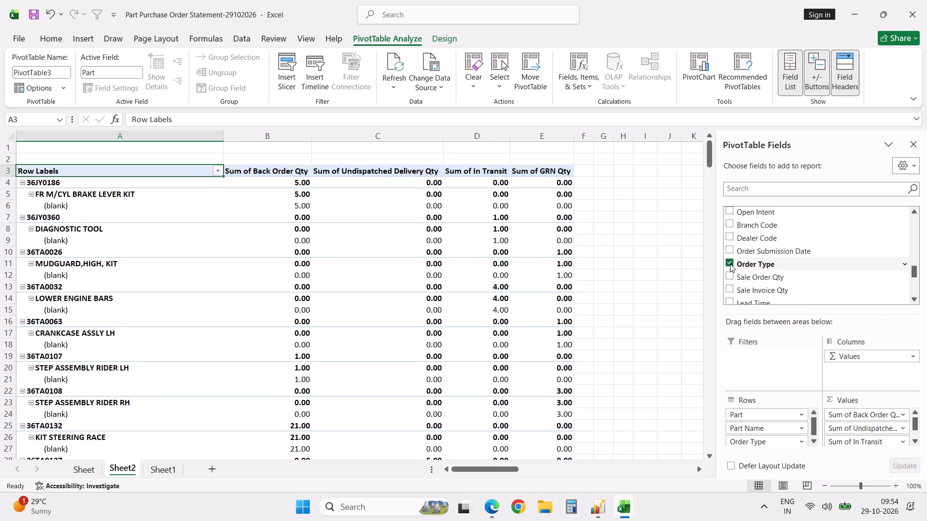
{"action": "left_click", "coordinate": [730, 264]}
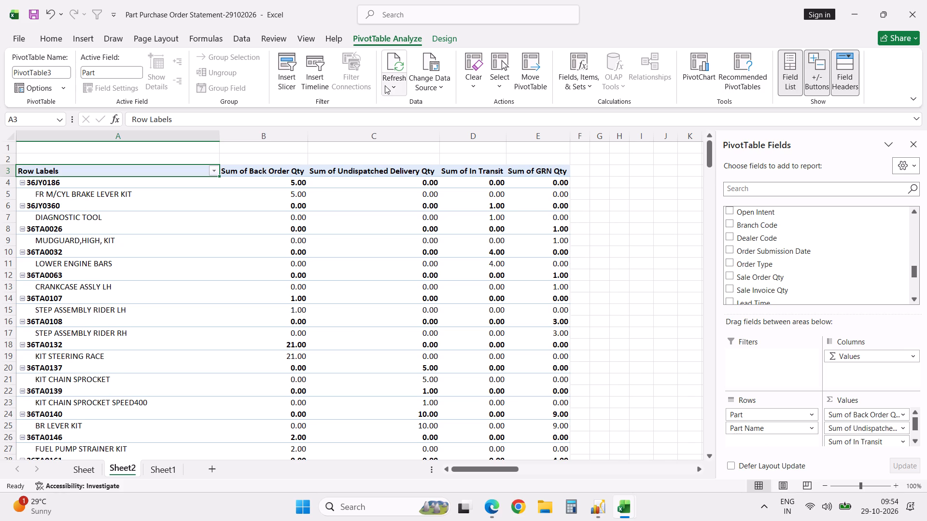
Switch the PivotTable's report layout to Tabular Form.
{"action": "left_click", "coordinate": [448, 33]}
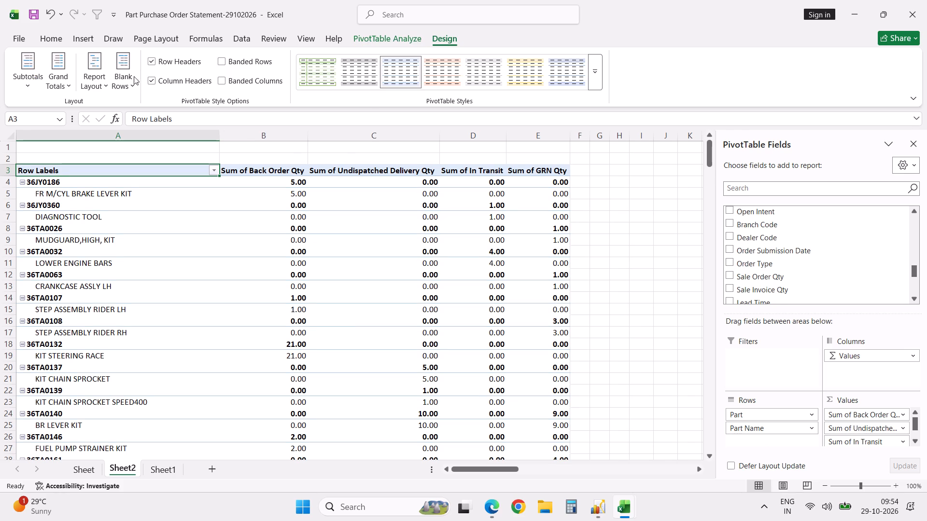
{"action": "left_click", "coordinate": [108, 86]}
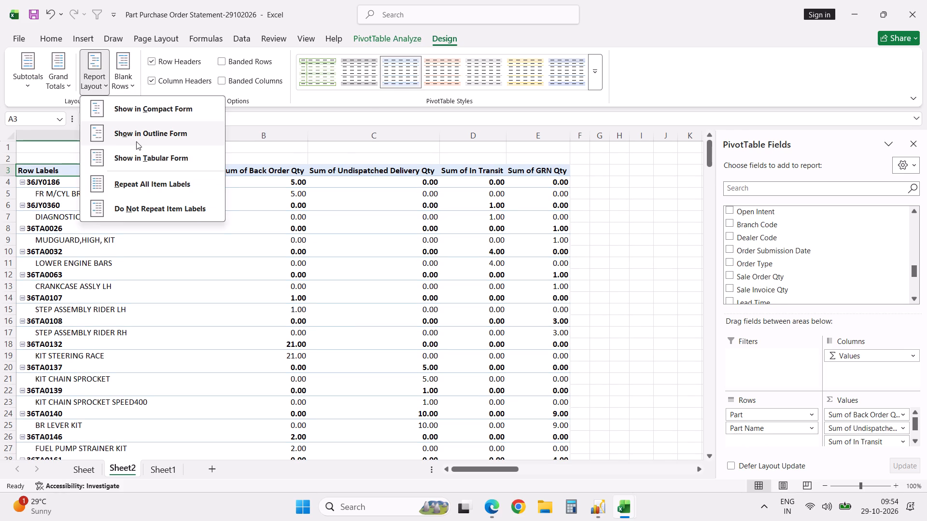
{"action": "left_click", "coordinate": [160, 160]}
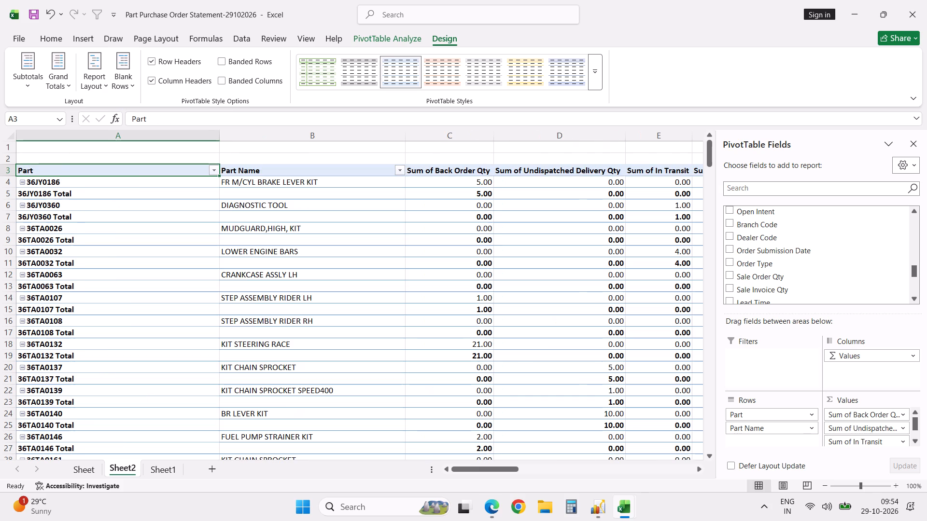
Turn off the subtotals for the Part field in the PivotTable.
{"action": "right_click", "coordinate": [72, 193]}
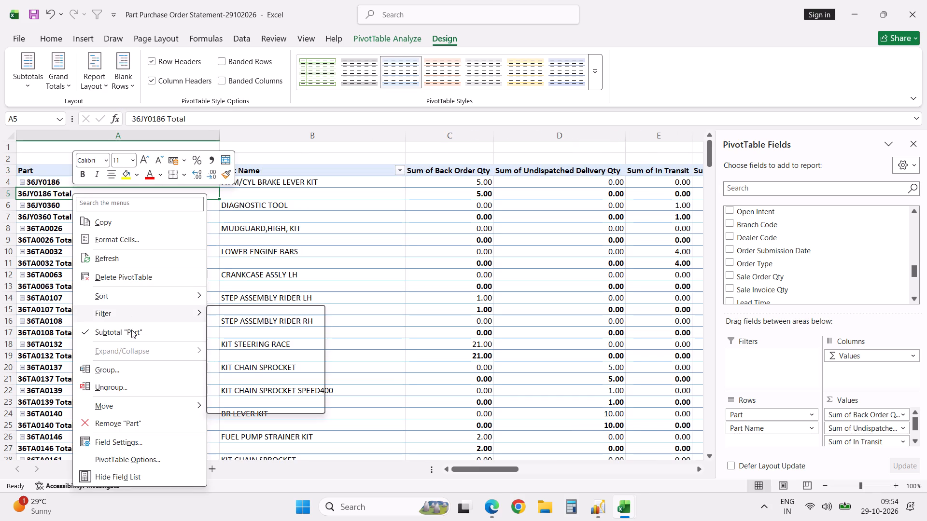
{"action": "left_click", "coordinate": [131, 330]}
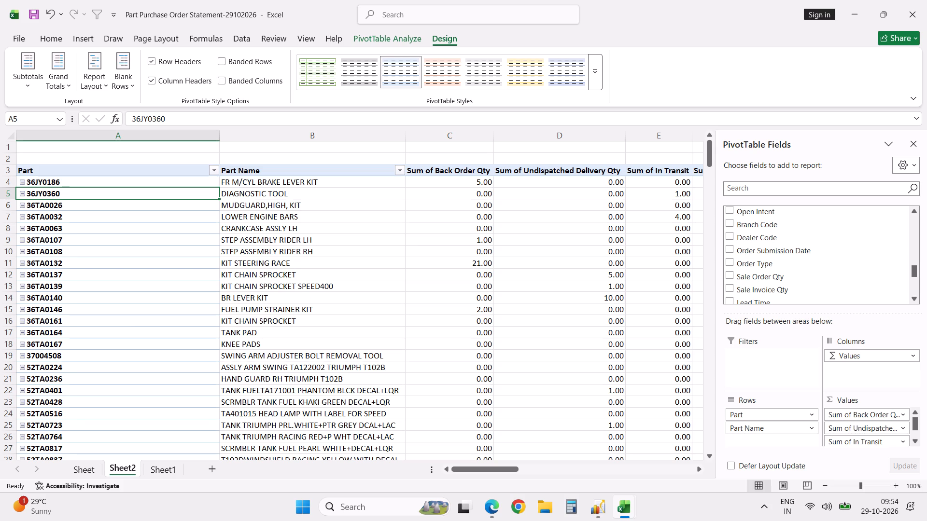
Copy the whole PivotTable sheet and paste it over itself as plain values.
{"action": "key", "text": "ctrl+a"}
{"action": "key", "text": "ctrl+a"}
{"action": "key", "text": "ctrl+a"}
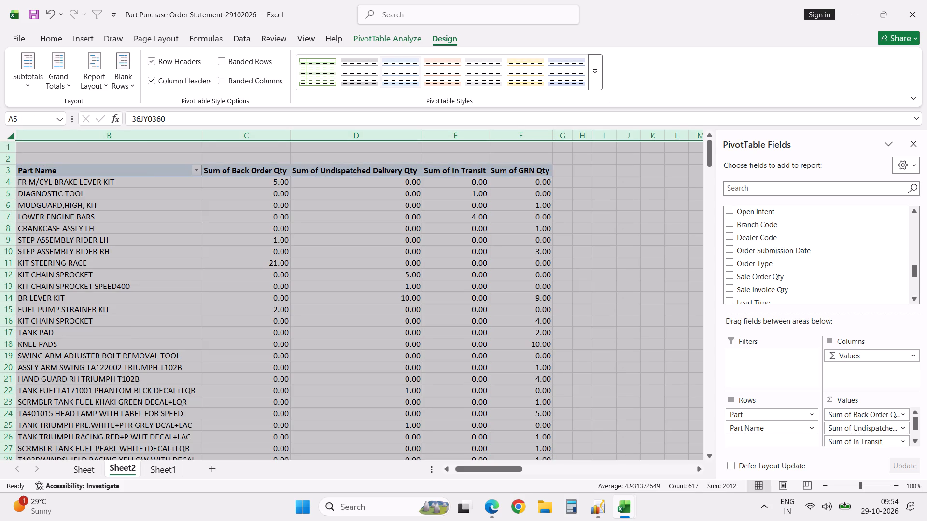
{"action": "key", "text": "ctrl+c"}
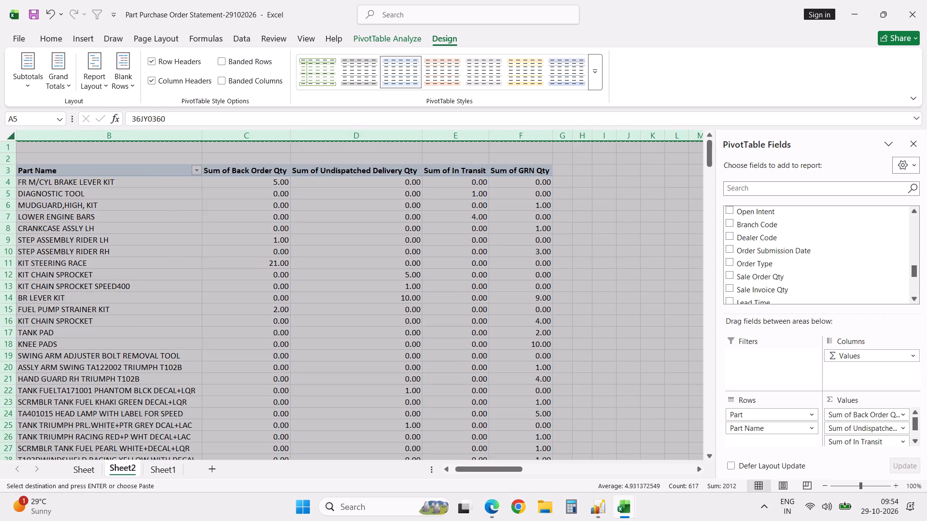
{"action": "right_click", "coordinate": [31, 150]}
{"action": "left_click", "coordinate": [78, 233]}
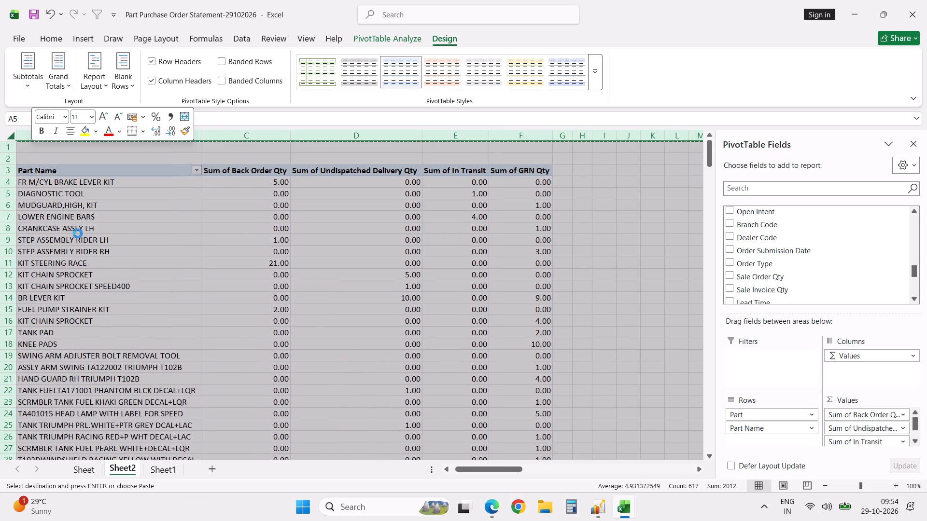
{"action": "left_click", "coordinate": [211, 247]}
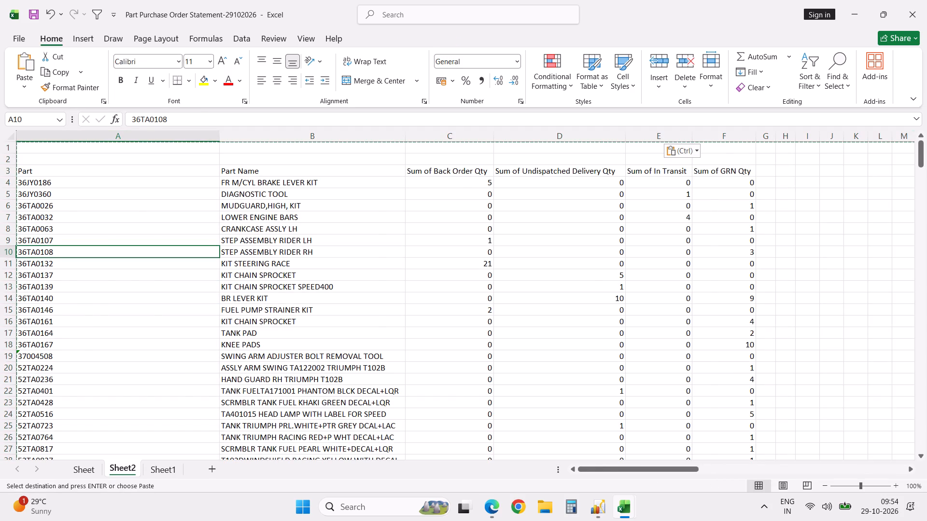
Autofit the width of the Part column to its contents.
{"action": "double_click", "coordinate": [219, 136]}
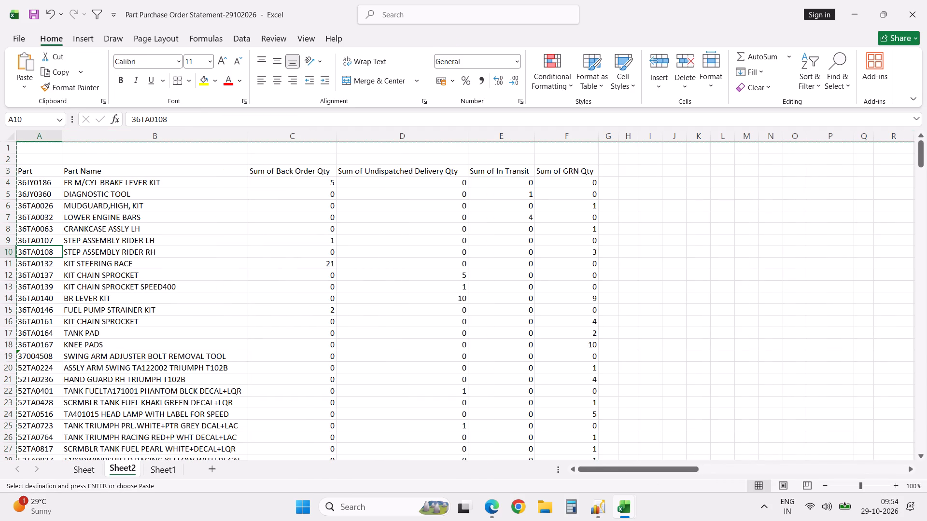
Format all values in the four quantity columns, including the totals, in comma style without decimals.
{"action": "left_click", "coordinate": [327, 181]}
{"action": "key", "text": "shift+Right"}
{"action": "key", "text": "shift+Right"}
{"action": "key", "text": "shift+Right"}
{"action": "key", "text": "shift+Right"}
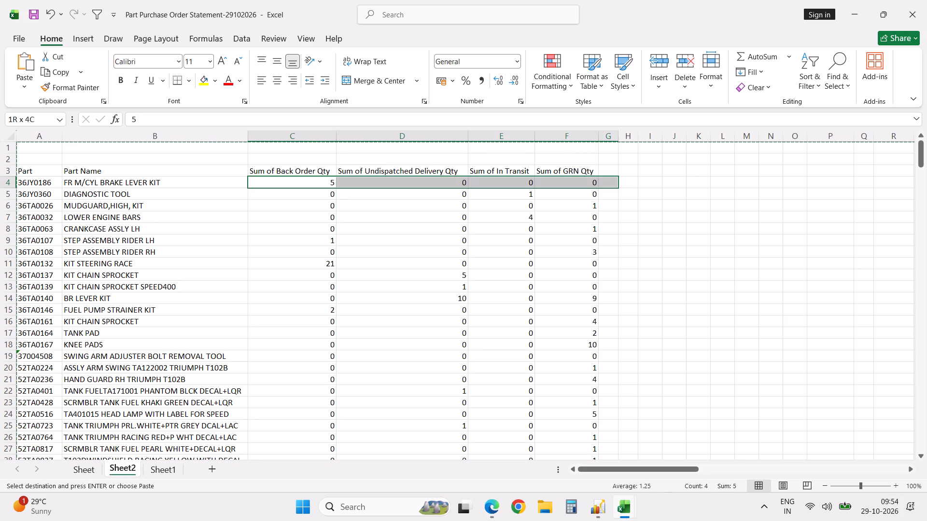
{"action": "key", "text": "shift+Left"}
{"action": "key", "text": "ctrl+shift+Down"}
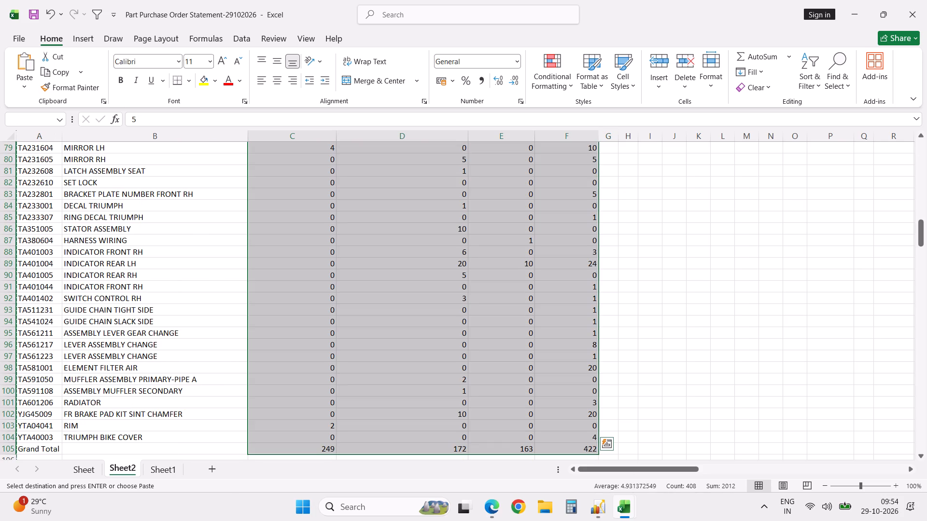
{"action": "left_click", "coordinate": [483, 81]}
{"action": "triple_click", "coordinate": [515, 84]}
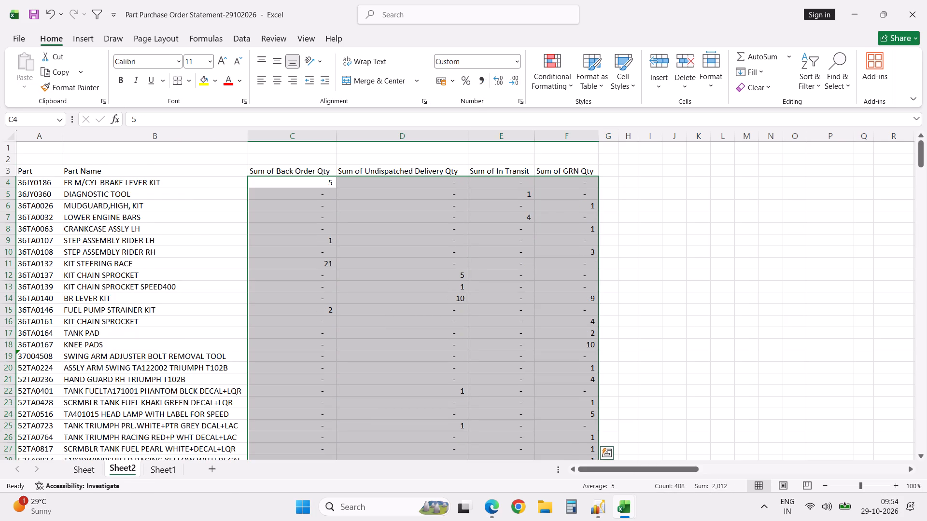
{"action": "left_click", "coordinate": [427, 262]}
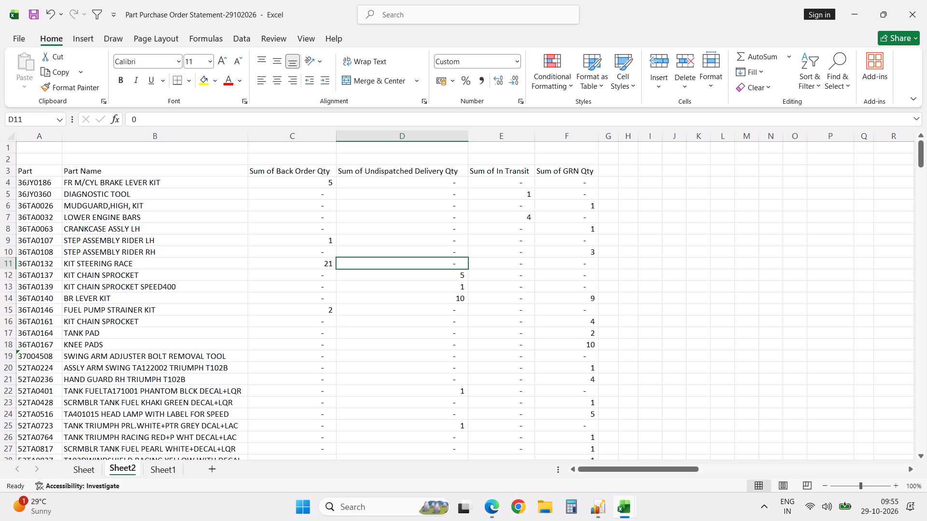
Freeze the panes at cell C4, keeping the header rows and the Part and Part Name columns in view.
{"action": "left_click", "coordinate": [280, 177]}
{"action": "key", "text": "alt+w"}
{"action": "type", "text": "ff"}
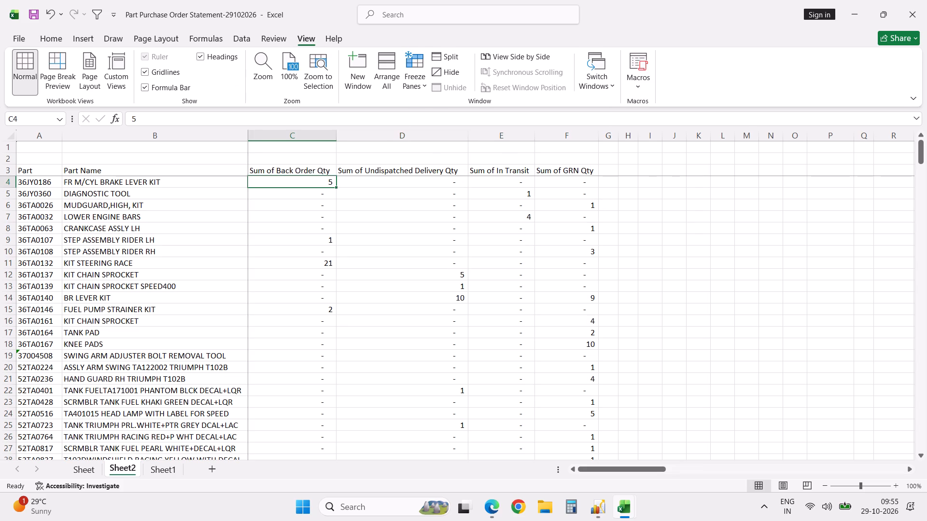
Remove the "Sum of" text from the four quantity headers in C3:F3 using Replace All with an empty replacement.
{"action": "left_click", "coordinate": [295, 171]}
{"action": "left_click", "coordinate": [566, 172], "text": "shift"}
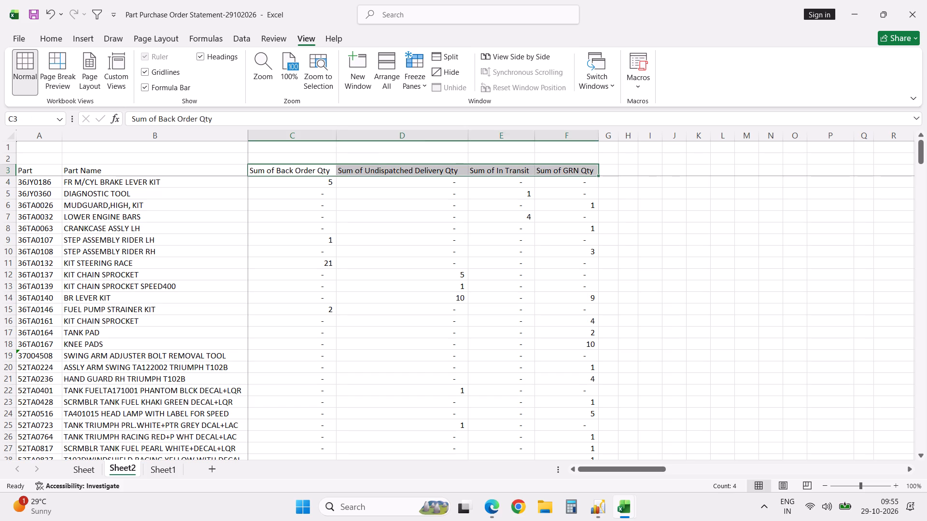
{"action": "key", "text": "ctrl+h"}
{"action": "type", "text": "Sum"}
{"action": "key", "text": "space"}
{"action": "type", "text": "of"}
{"action": "key", "text": "alt+a"}
{"action": "key", "text": "Escape"}
{"action": "key", "text": "Escape"}
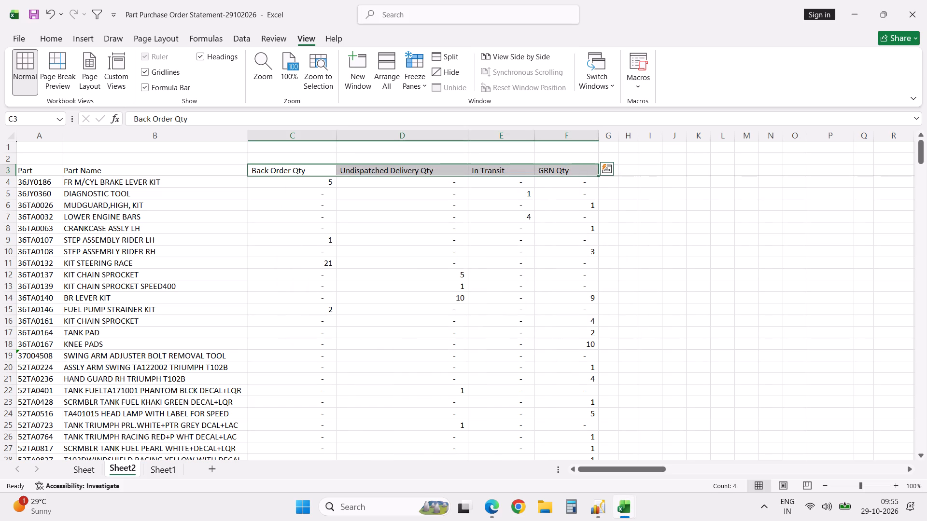
{"action": "left_click", "coordinate": [397, 246]}
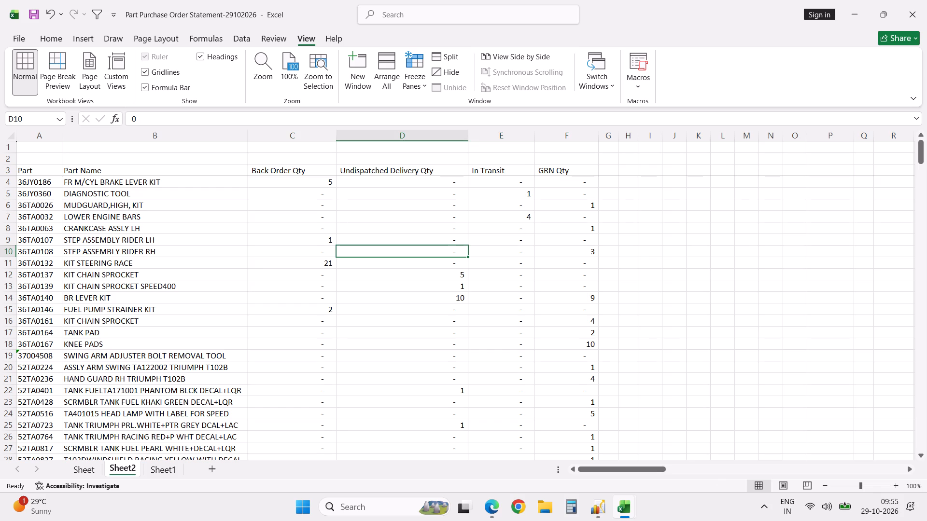
Narrow quantity columns C to F together to one equal width that just fits the Back Order Qty header.
{"action": "left_click", "coordinate": [317, 137]}
{"action": "left_click", "coordinate": [567, 137], "text": "shift"}
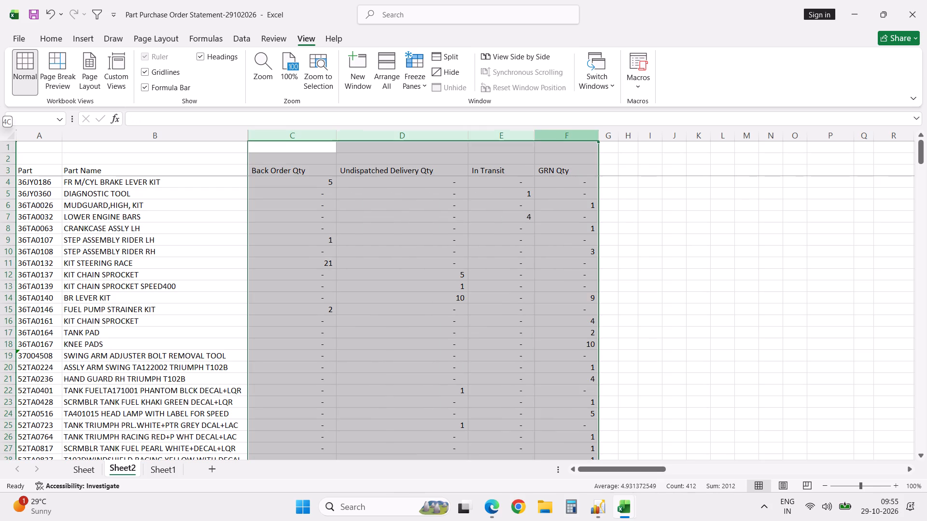
{"action": "left_click_drag", "start_coordinate": [336, 136], "coordinate": [323, 138]}
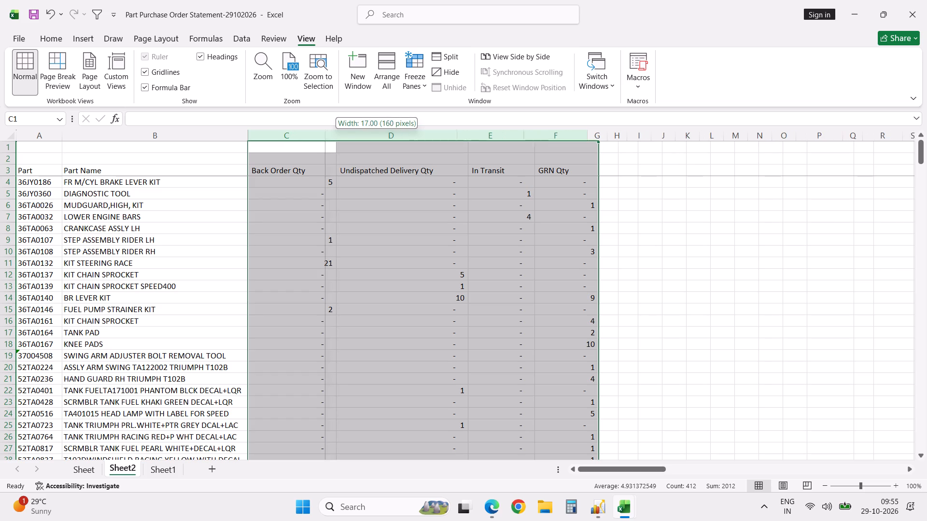
{"action": "left_click_drag", "start_coordinate": [323, 138], "coordinate": [314, 140]}
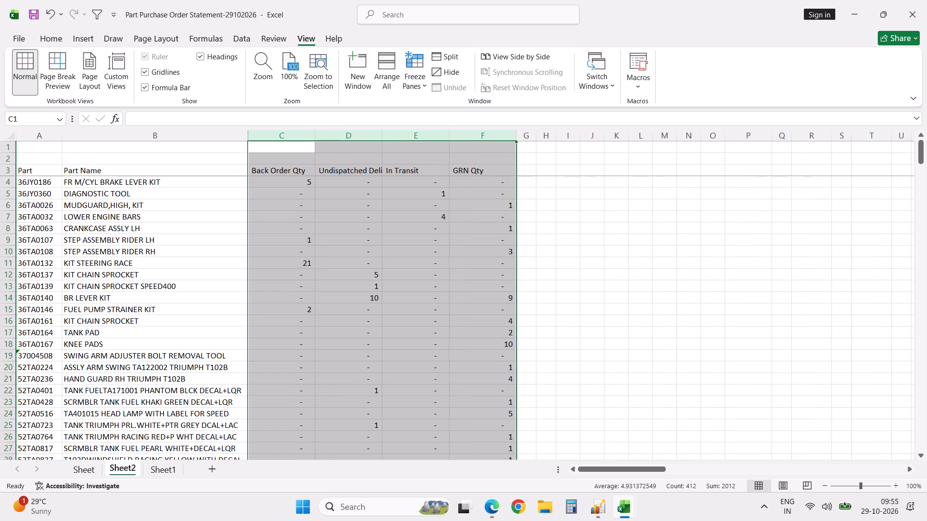
{"action": "left_click_drag", "start_coordinate": [314, 137], "coordinate": [306, 139]}
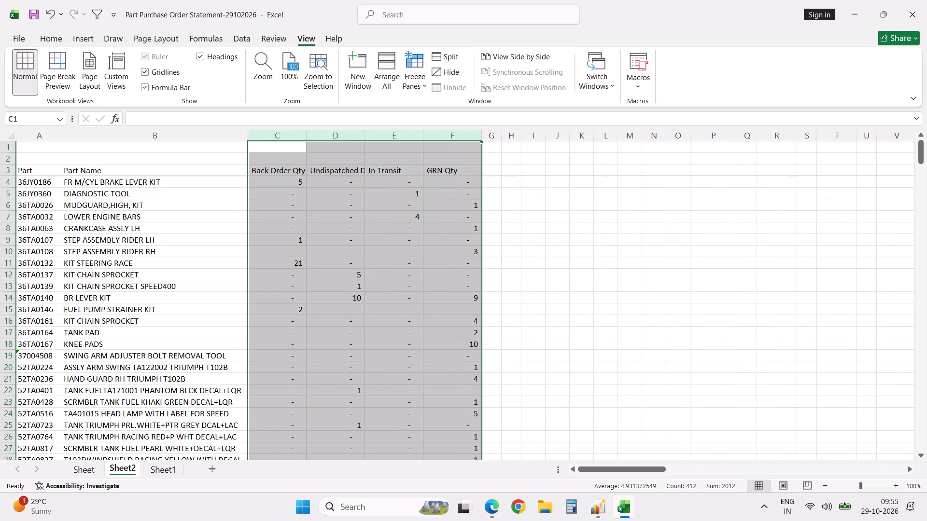
Wrap the text of the four quantity headers in C3:F3.
{"action": "left_click", "coordinate": [285, 168]}
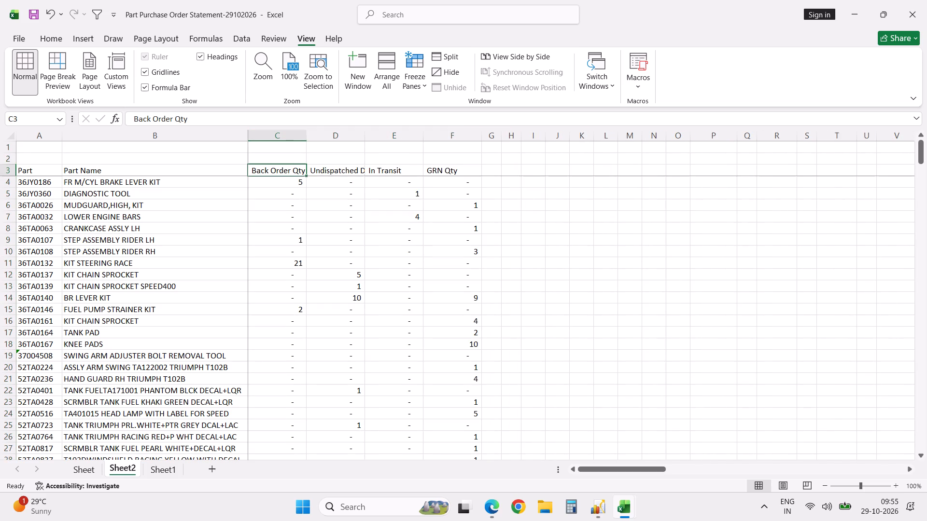
{"action": "left_click", "coordinate": [452, 174], "text": "shift"}
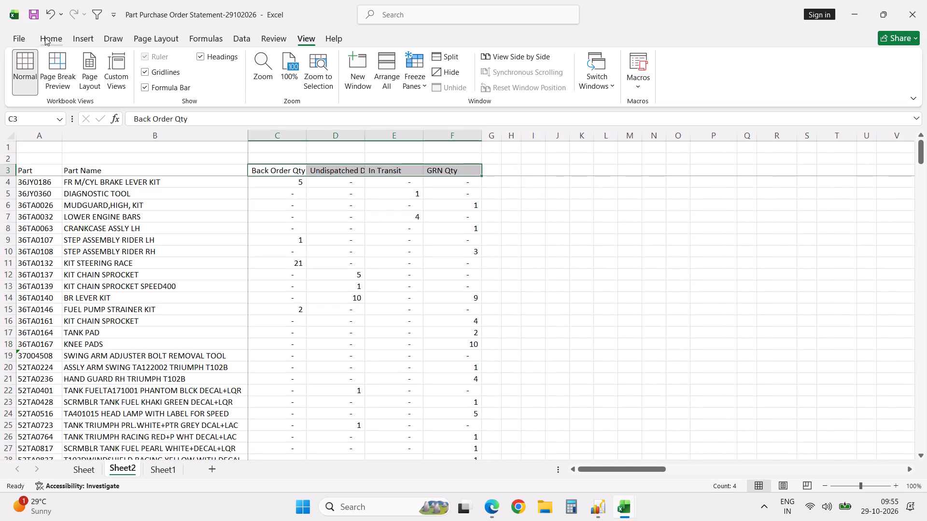
{"action": "left_click", "coordinate": [46, 40]}
{"action": "left_click", "coordinate": [364, 64]}
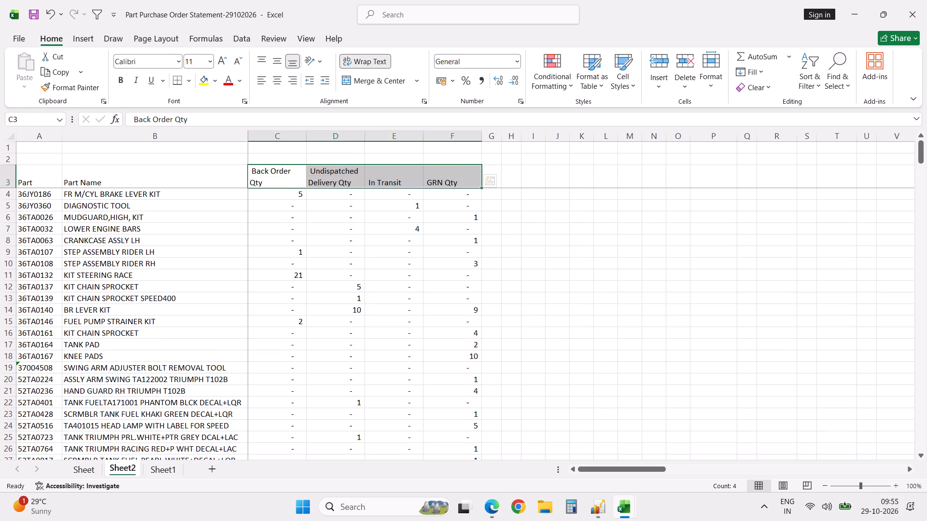
{"action": "left_click", "coordinate": [382, 245]}
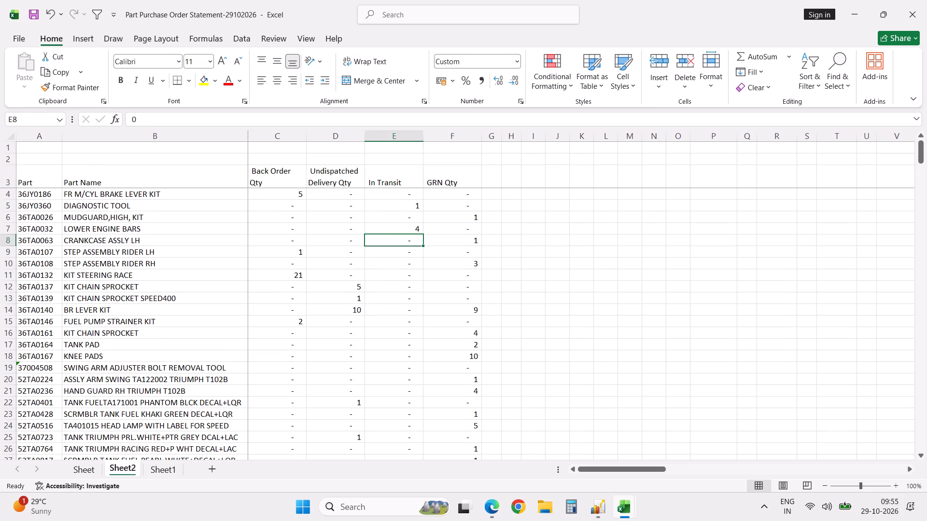
Look through the part list to its end, clear the Grand Total row 105, and return to the first part in A4.
{"action": "scroll", "coordinate": [363, 339], "scroll_direction": "down", "scroll_amount": 5}
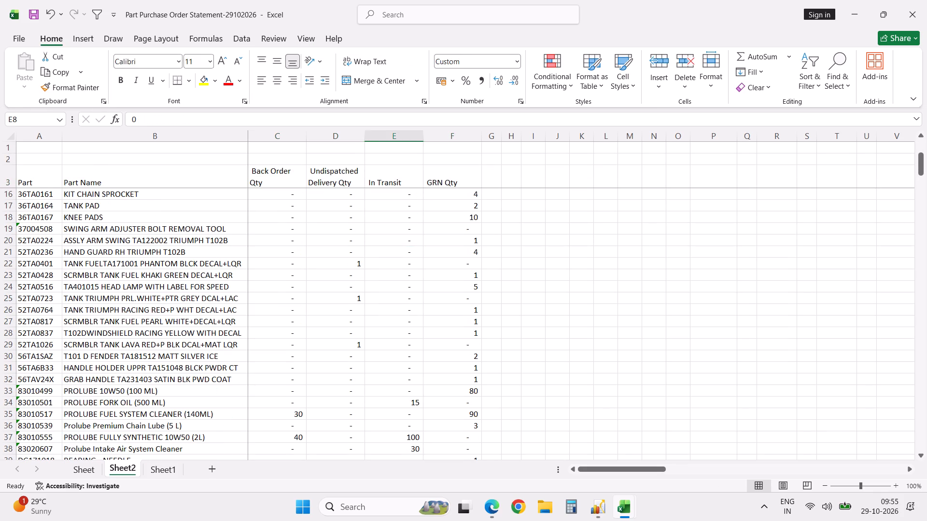
{"action": "scroll", "coordinate": [363, 339], "scroll_direction": "down", "scroll_amount": 3}
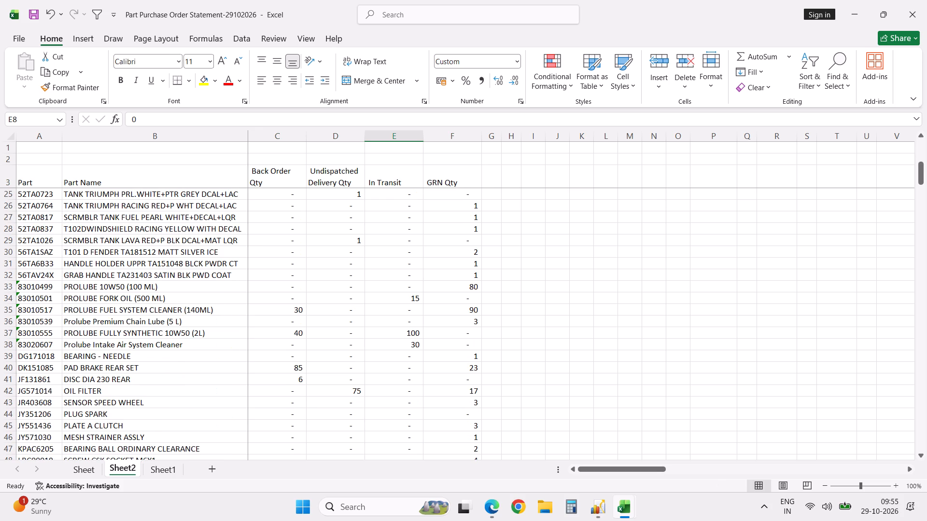
{"action": "scroll", "coordinate": [363, 339], "scroll_direction": "down", "scroll_amount": 2}
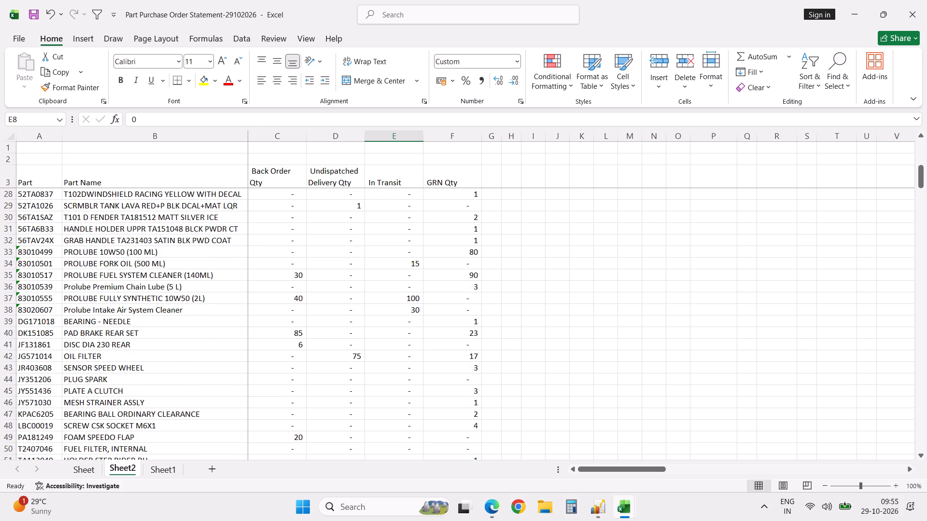
{"action": "scroll", "coordinate": [363, 339], "scroll_direction": "down", "scroll_amount": 1}
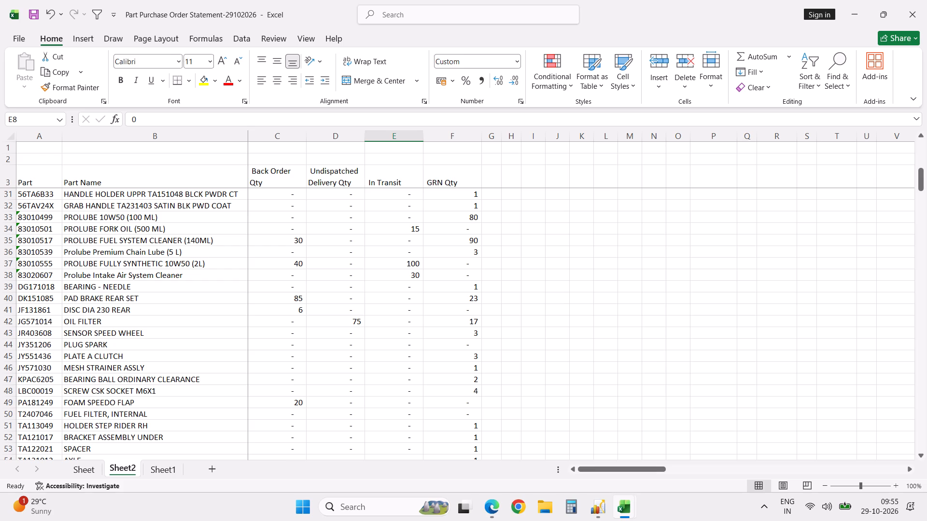
{"action": "scroll", "coordinate": [363, 339], "scroll_direction": "down", "scroll_amount": 1}
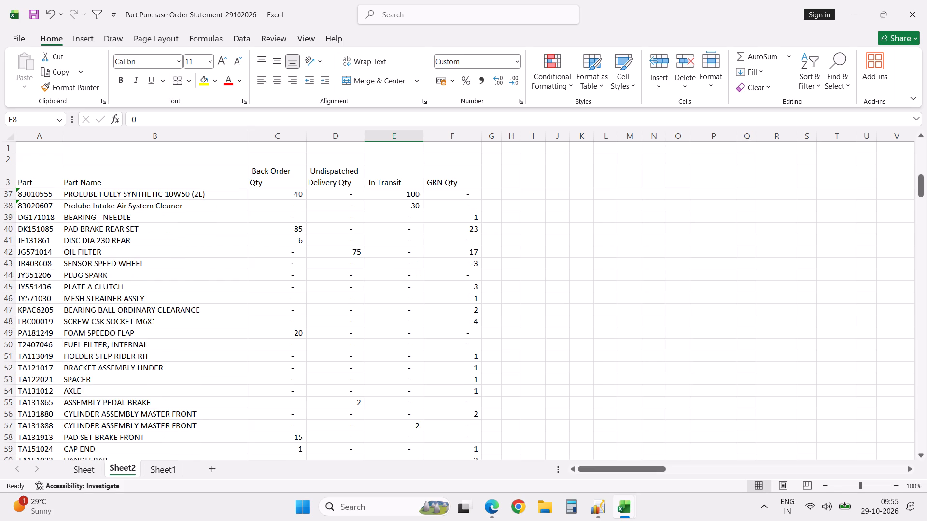
{"action": "scroll", "coordinate": [363, 339], "scroll_direction": "down", "scroll_amount": 4}
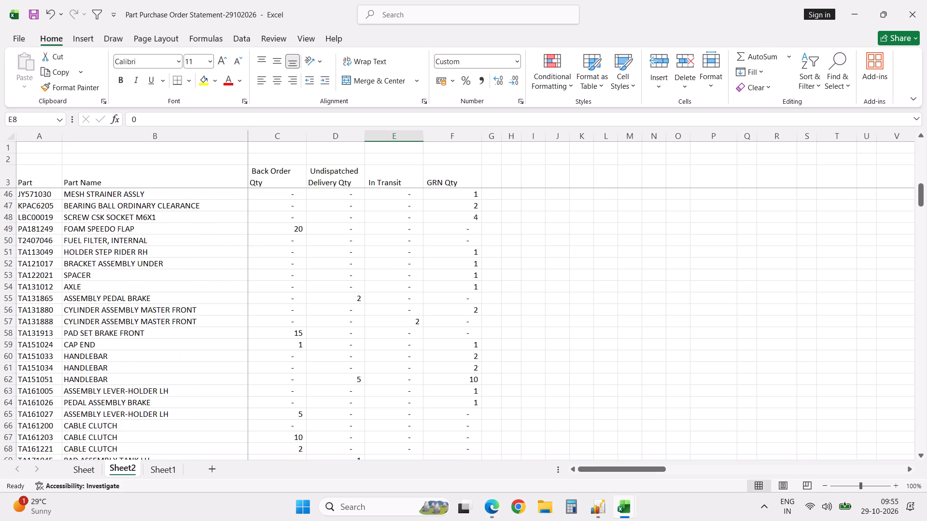
{"action": "scroll", "coordinate": [363, 339], "scroll_direction": "down", "scroll_amount": 3}
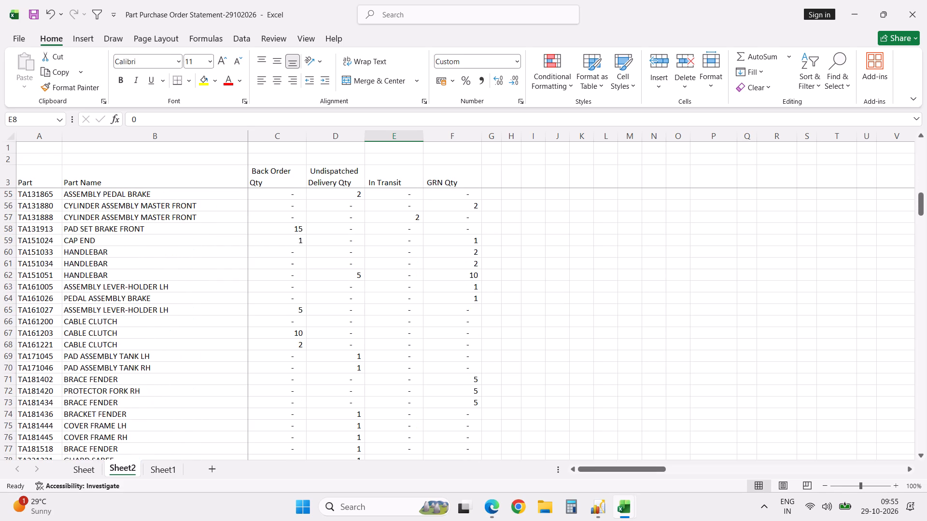
{"action": "scroll", "coordinate": [363, 339], "scroll_direction": "down", "scroll_amount": 3}
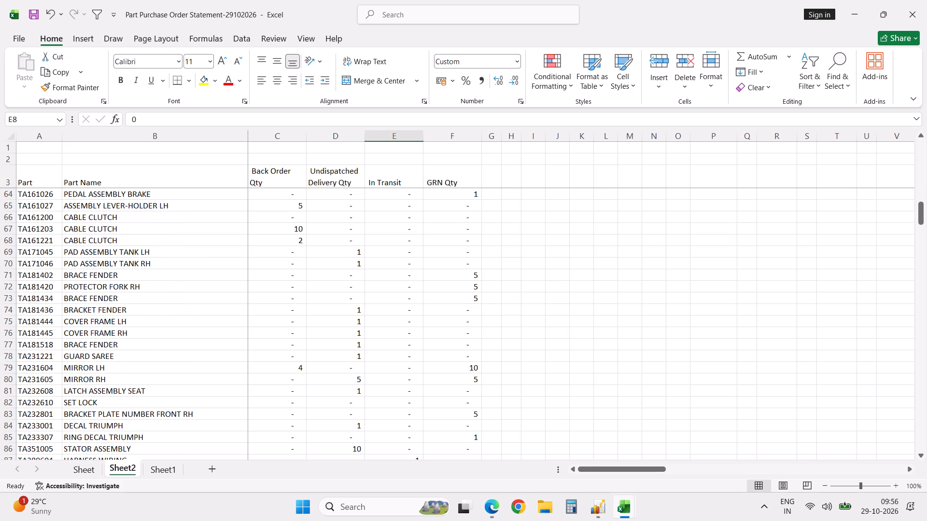
{"action": "scroll", "coordinate": [363, 339], "scroll_direction": "down", "scroll_amount": 6}
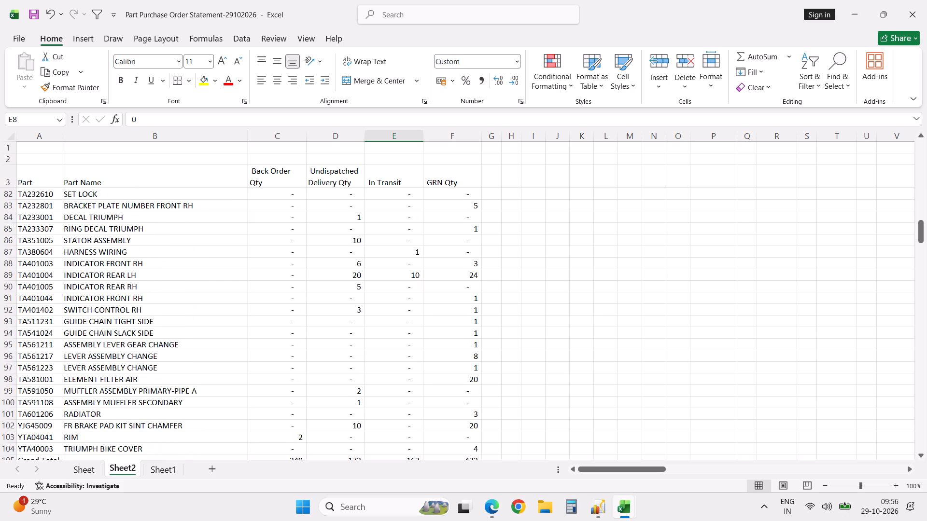
{"action": "scroll", "coordinate": [363, 339], "scroll_direction": "down", "scroll_amount": 3}
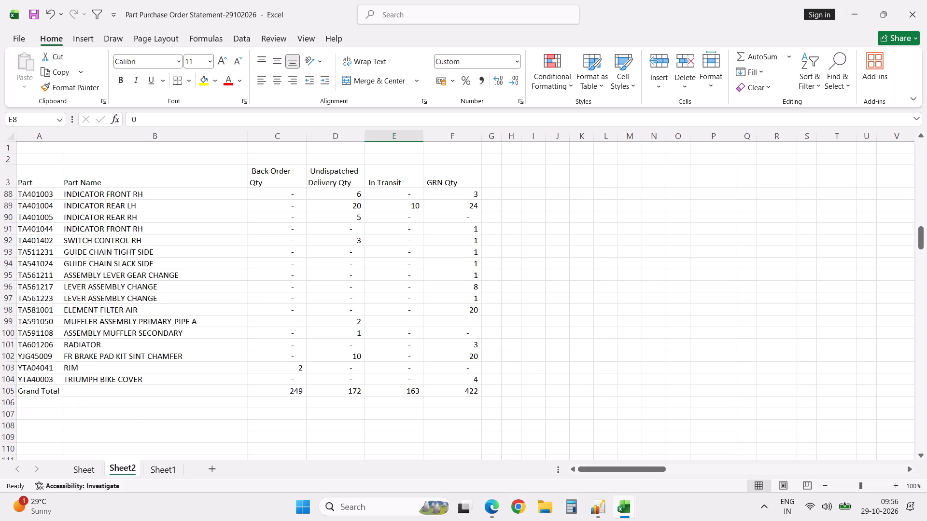
{"action": "left_click", "coordinate": [13, 394]}
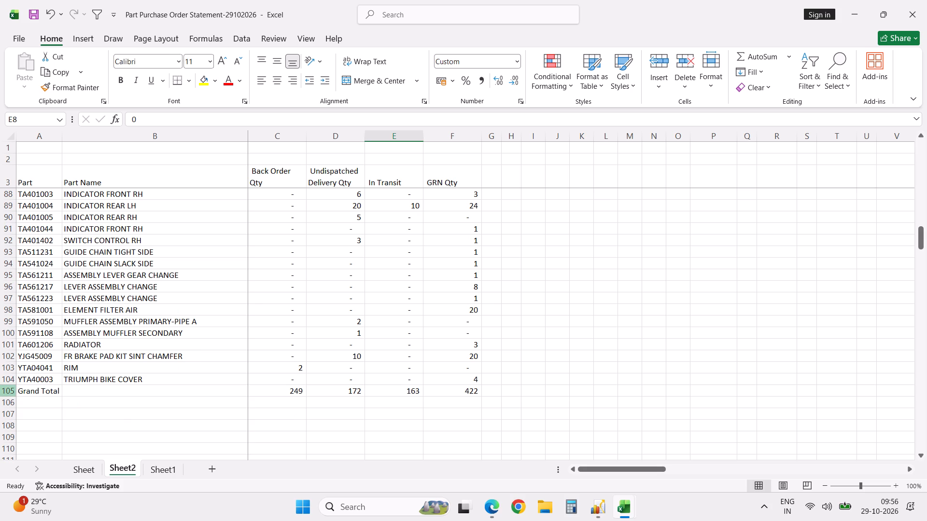
{"action": "left_click", "coordinate": [13, 392]}
{"action": "key", "text": "Delete"}
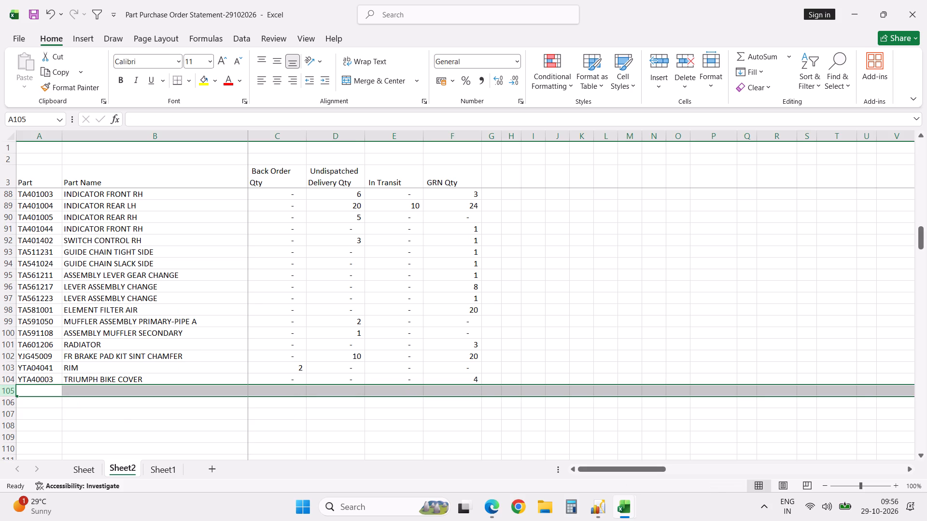
{"action": "left_click", "coordinate": [34, 374]}
{"action": "key", "text": "ctrl+Up"}
{"action": "key", "text": "Down"}
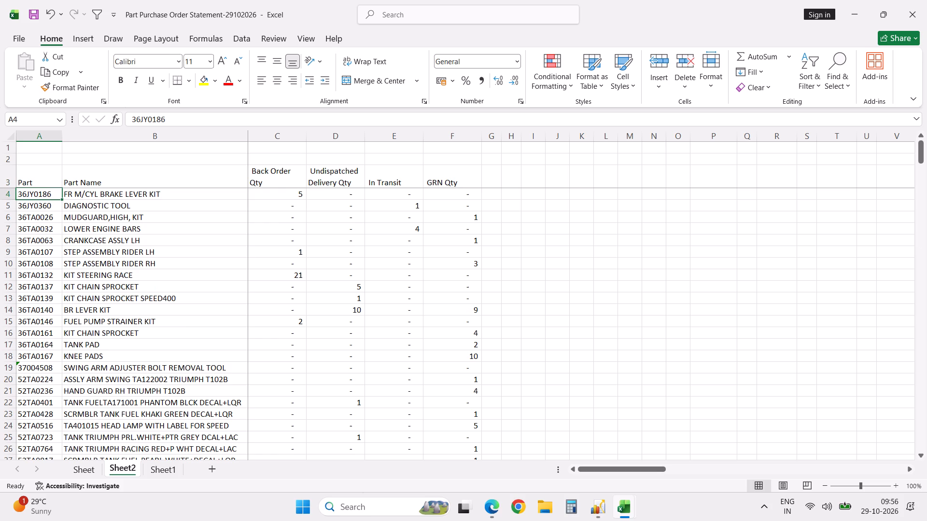
Colour the Back Order Qty column red, from its header in C3 down to the last part row.
{"action": "left_click", "coordinate": [285, 183]}
{"action": "key", "text": "ctrl+shift+Down"}
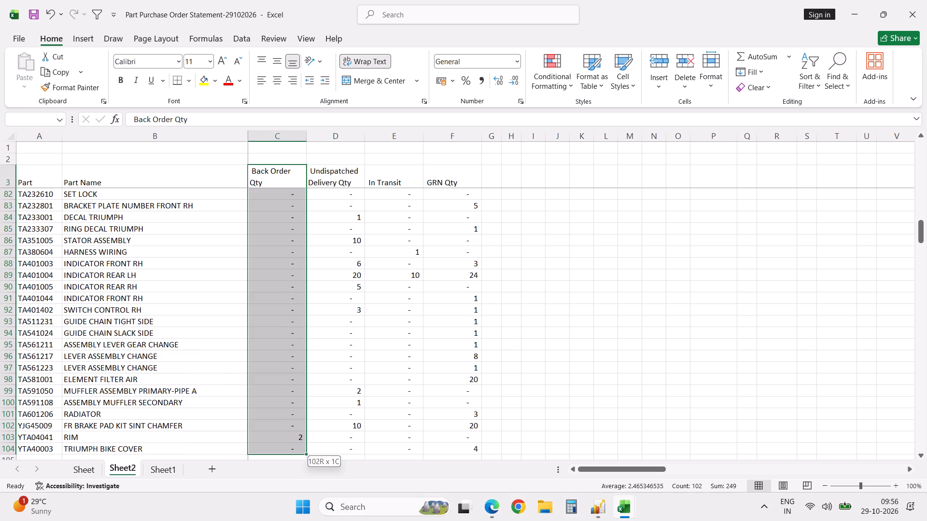
{"action": "left_click", "coordinate": [227, 82]}
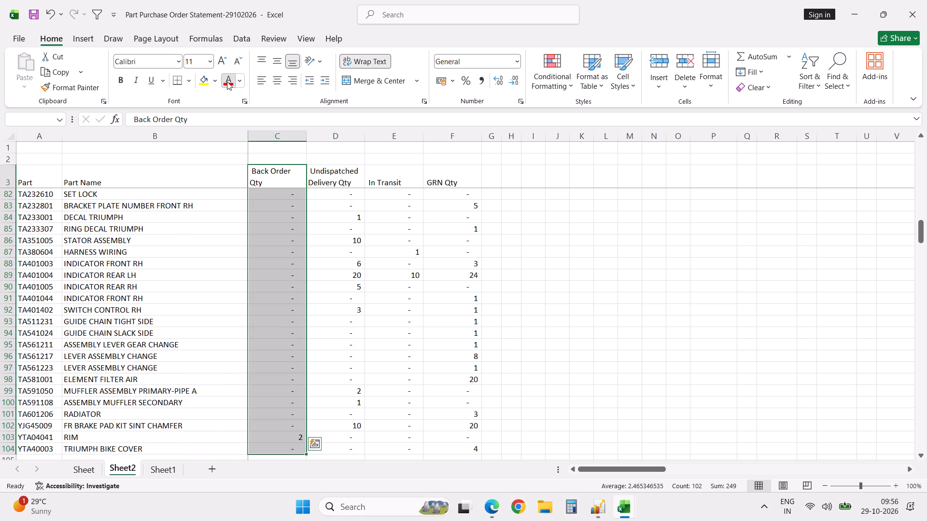
Sort the parts table by Back Order Qty from largest to smallest, keeping the header row out of the sort.
{"action": "key", "text": "Up"}
{"action": "key", "text": "Down"}
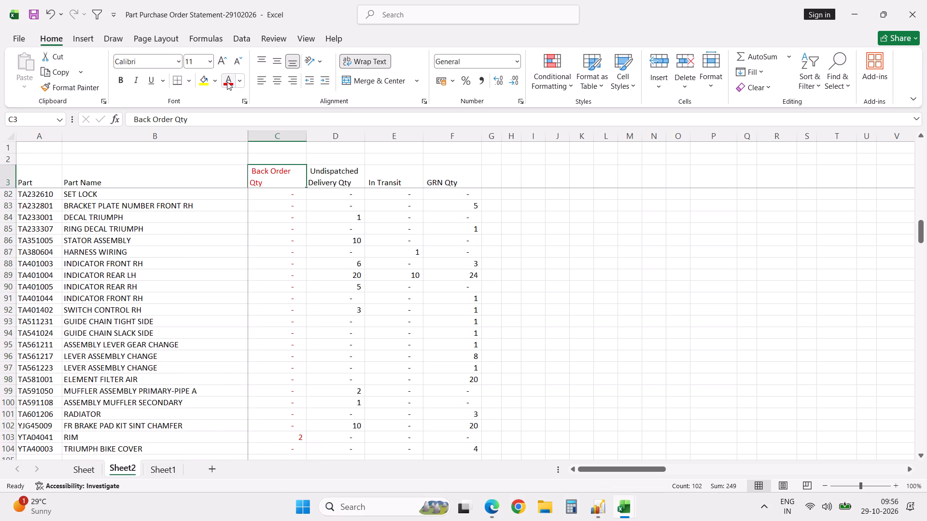
{"action": "key", "text": "alt+d"}
{"action": "key", "text": "s"}
{"action": "left_click", "coordinate": [396, 211]}
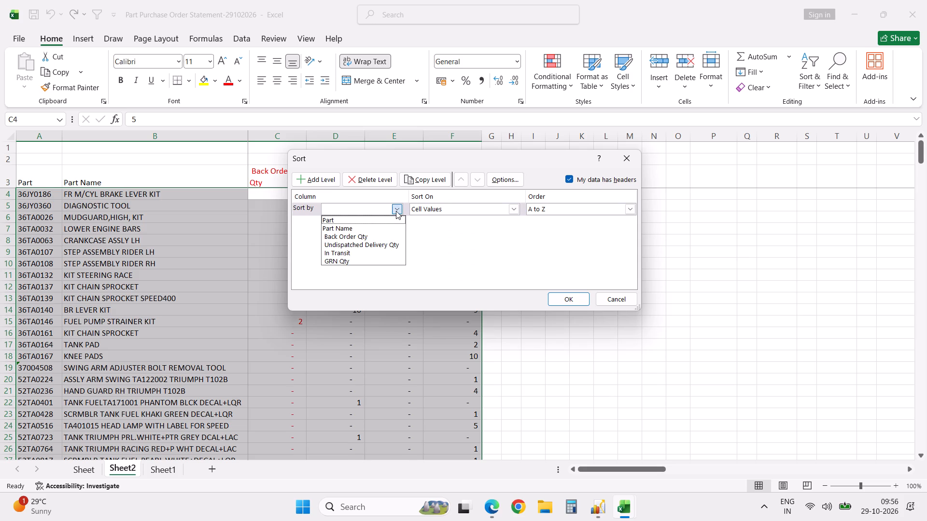
{"action": "left_click", "coordinate": [376, 236]}
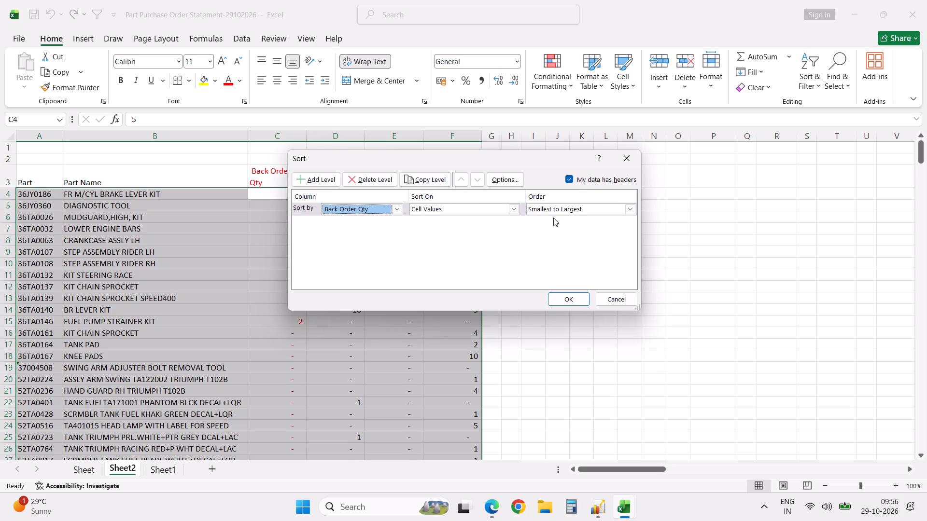
{"action": "left_click", "coordinate": [559, 211]}
{"action": "left_click", "coordinate": [553, 233]}
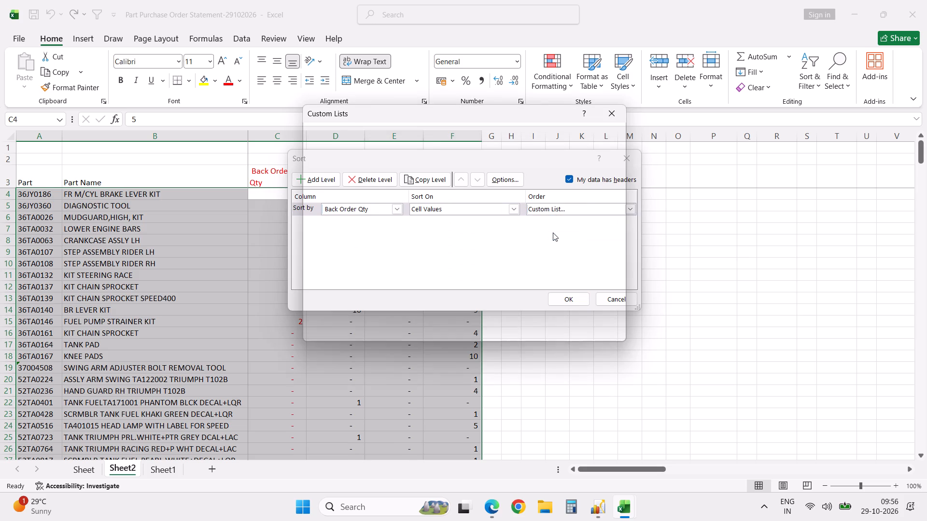
{"action": "key", "text": "Escape"}
{"action": "left_click", "coordinate": [574, 213]}
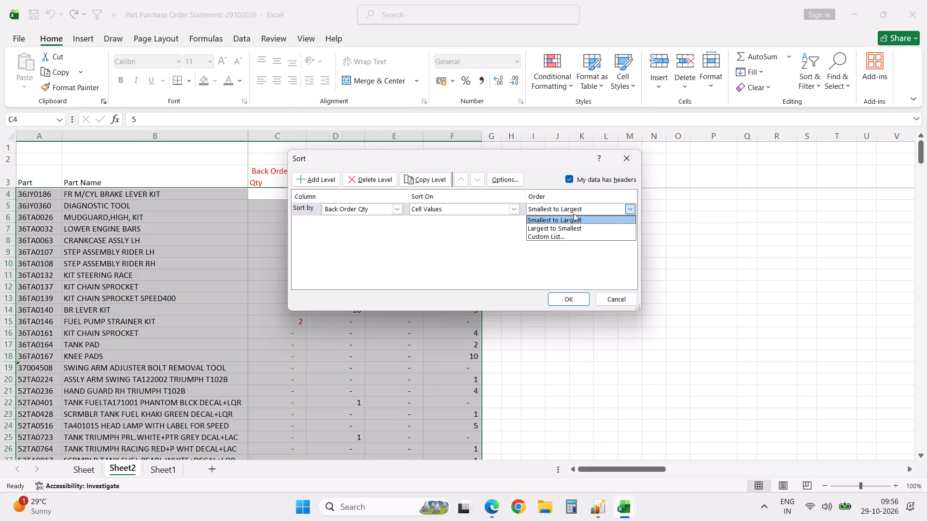
{"action": "left_click", "coordinate": [569, 228]}
{"action": "left_click", "coordinate": [569, 296]}
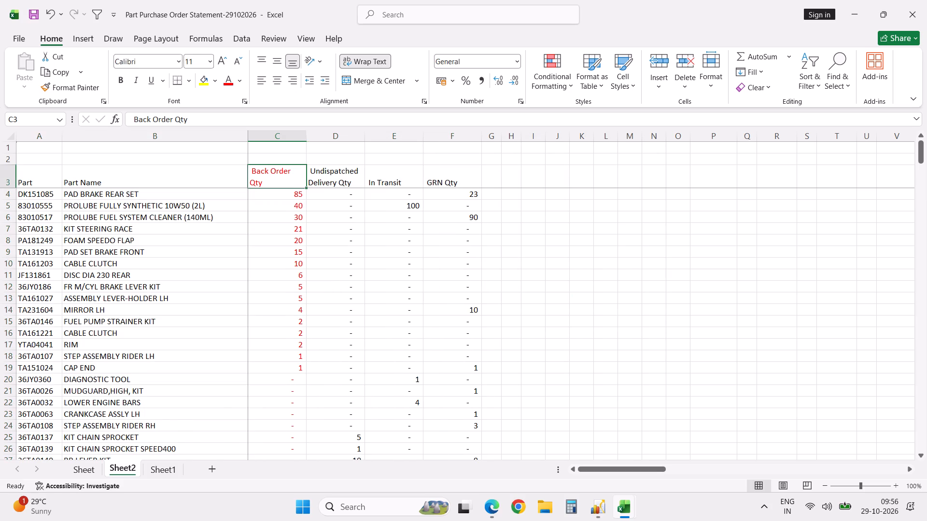
Review the sorted part list down to its last row and back to the top, checking the quantity columns.
{"action": "scroll", "coordinate": [433, 298], "scroll_direction": "down", "scroll_amount": 3}
{"action": "scroll", "coordinate": [433, 298], "scroll_direction": "up", "scroll_amount": 8}
{"action": "scroll", "coordinate": [433, 298], "scroll_direction": "down", "scroll_amount": 11}
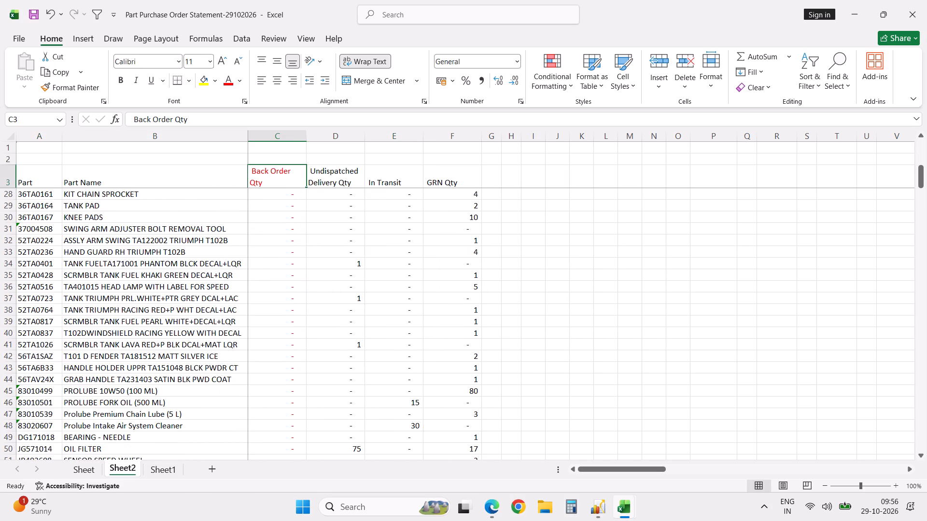
{"action": "scroll", "coordinate": [433, 298], "scroll_direction": "down", "scroll_amount": 10}
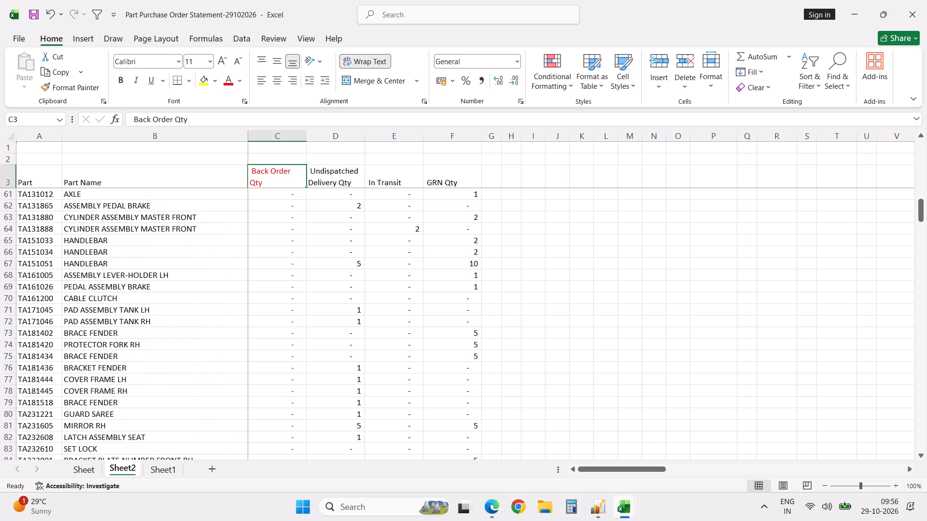
{"action": "scroll", "coordinate": [433, 298], "scroll_direction": "down", "scroll_amount": 9}
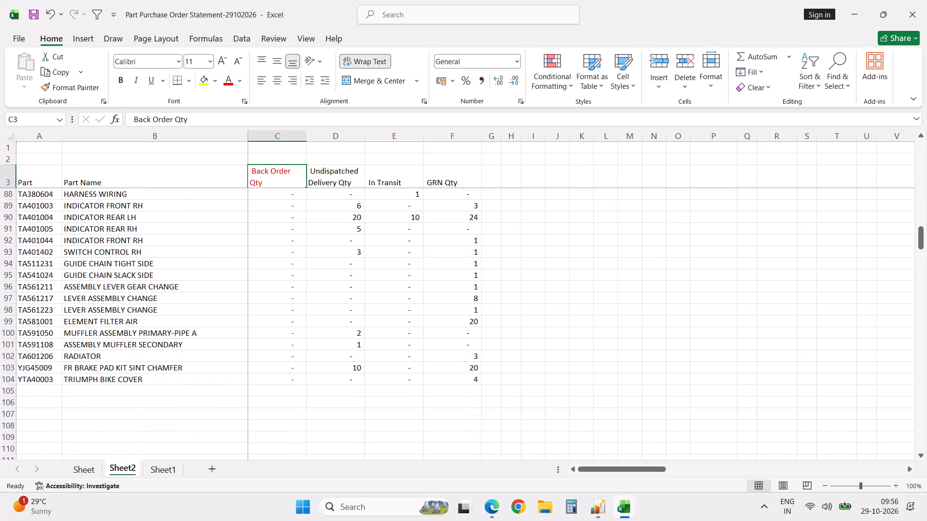
{"action": "scroll", "coordinate": [433, 298], "scroll_direction": "down", "scroll_amount": 1}
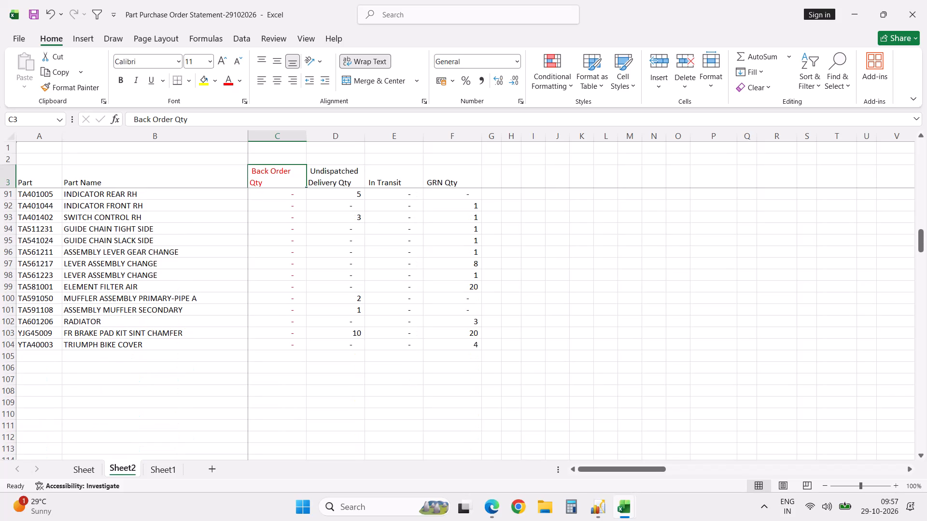
{"action": "scroll", "coordinate": [433, 298], "scroll_direction": "up", "scroll_amount": 16}
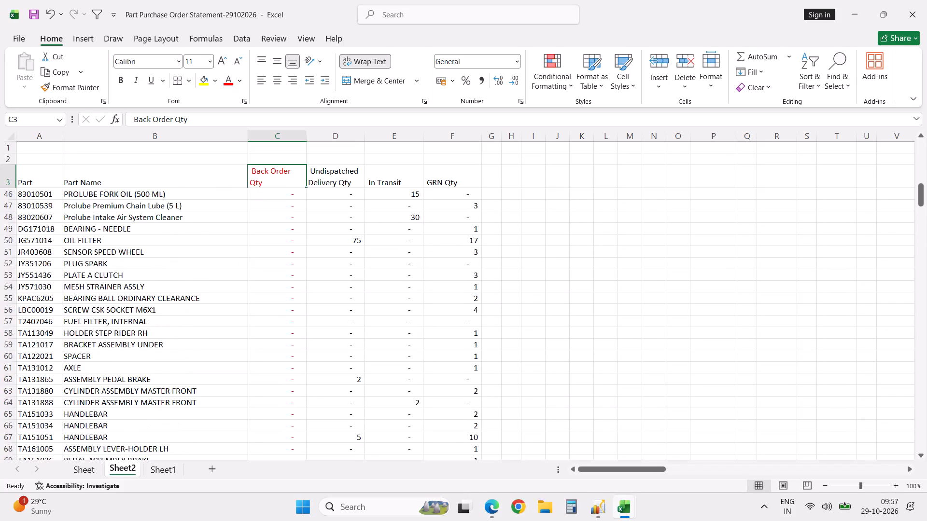
{"action": "scroll", "coordinate": [433, 298], "scroll_direction": "up", "scroll_amount": 20}
{"action": "scroll", "coordinate": [433, 298], "scroll_direction": "up", "scroll_amount": 20}
{"action": "scroll", "coordinate": [433, 298], "scroll_direction": "up", "scroll_amount": 1}
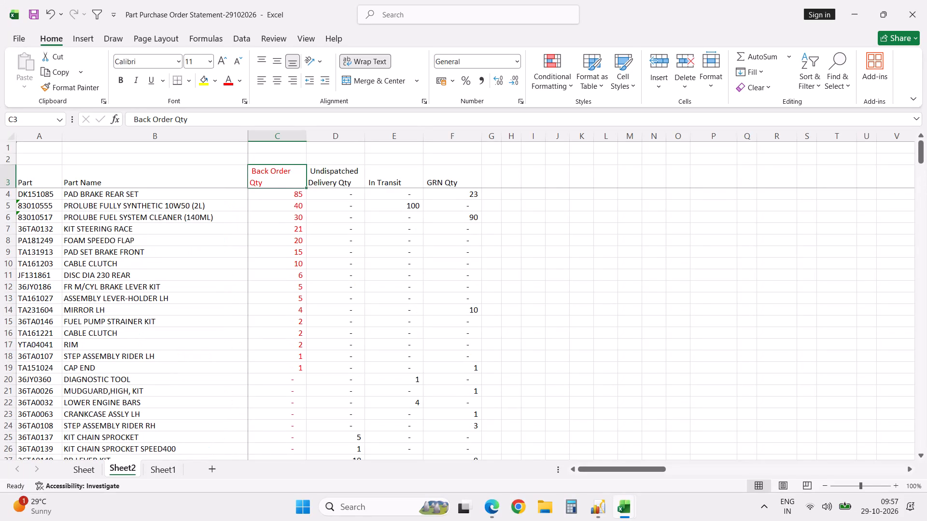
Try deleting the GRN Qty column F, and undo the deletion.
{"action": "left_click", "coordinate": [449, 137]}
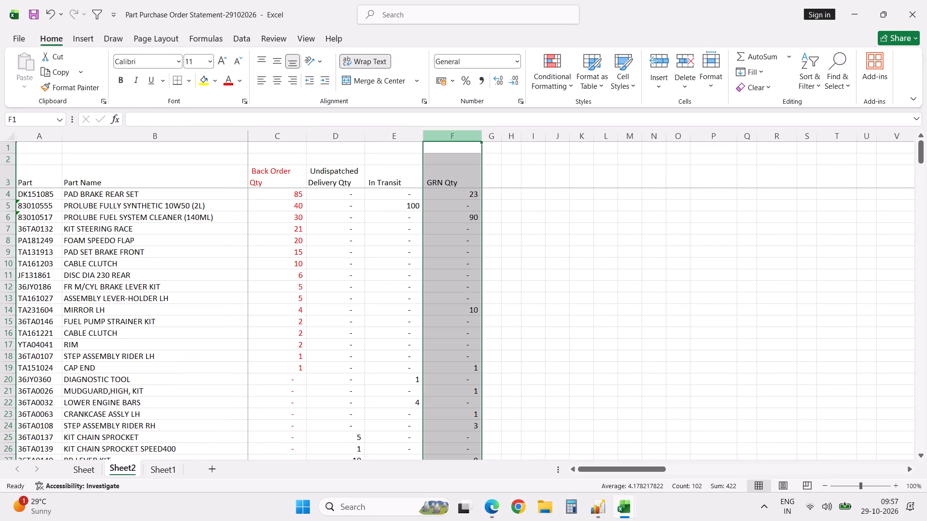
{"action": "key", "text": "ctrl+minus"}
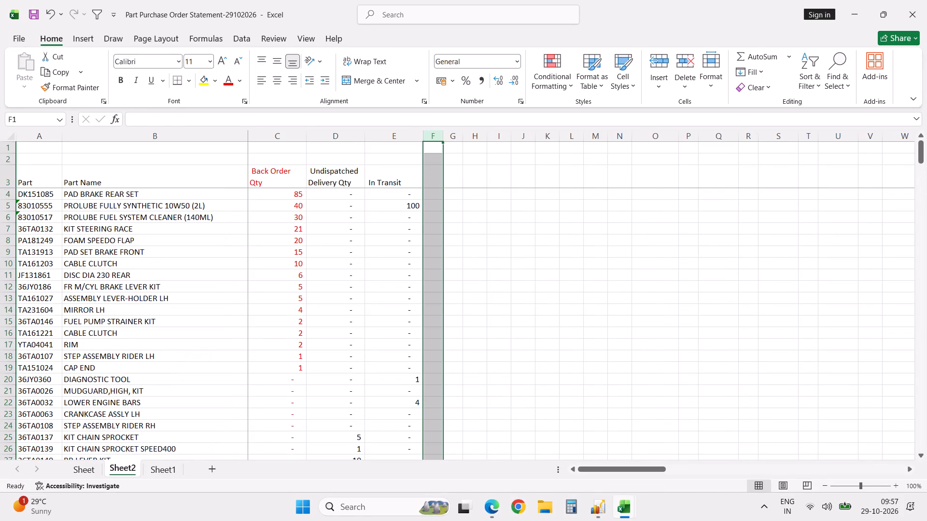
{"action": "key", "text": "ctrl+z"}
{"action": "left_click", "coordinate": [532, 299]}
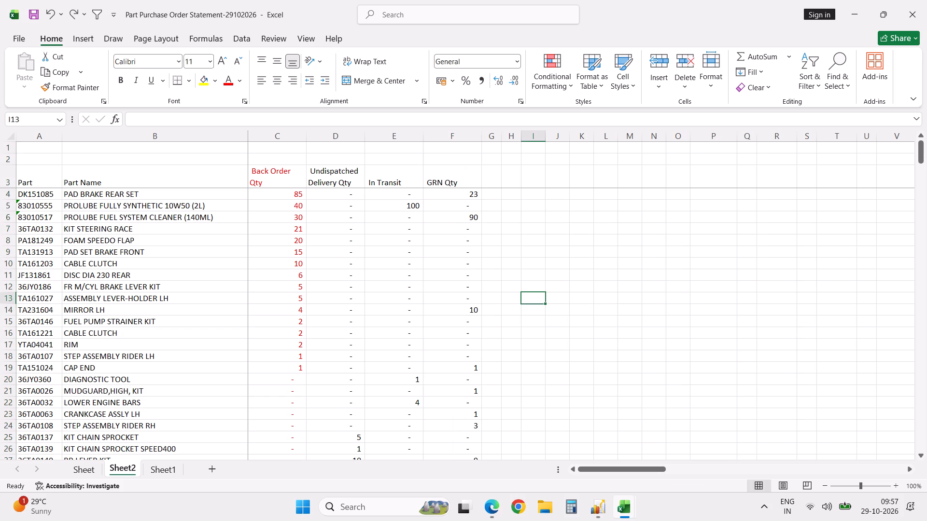
Rename the Sheet2 worksheet as Navi Mumbai.
{"action": "double_click", "coordinate": [128, 467]}
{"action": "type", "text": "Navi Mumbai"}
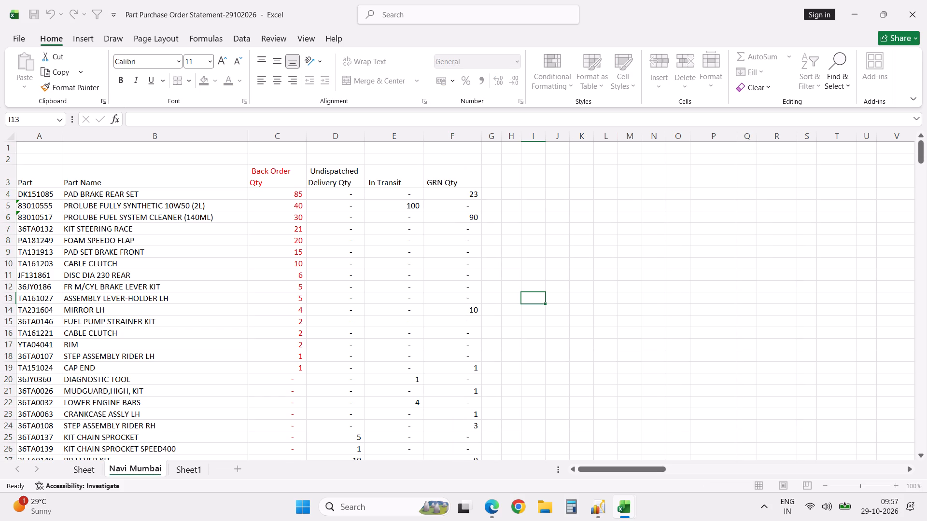
Commit the new worksheet name and save the Part Purchase Order Statement workbook.
{"action": "left_click", "coordinate": [619, 305]}
{"action": "key", "text": "ctrl+s"}
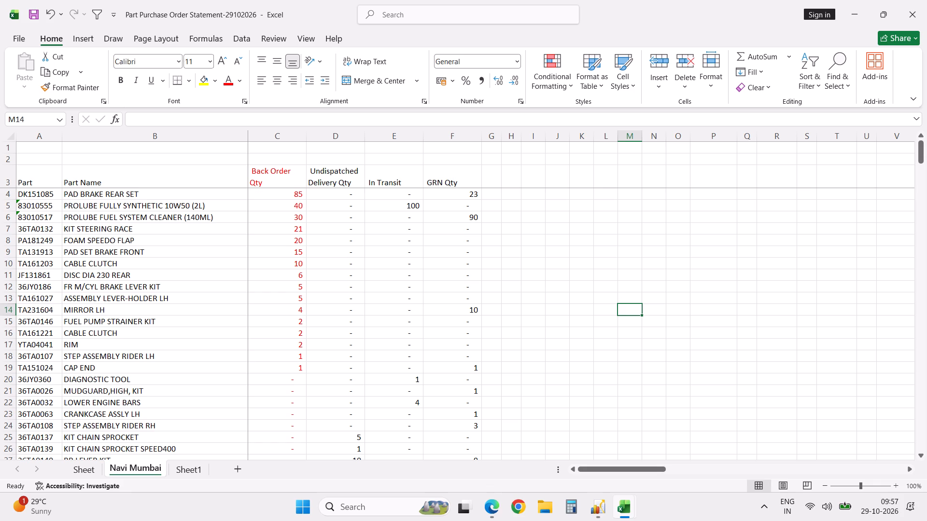